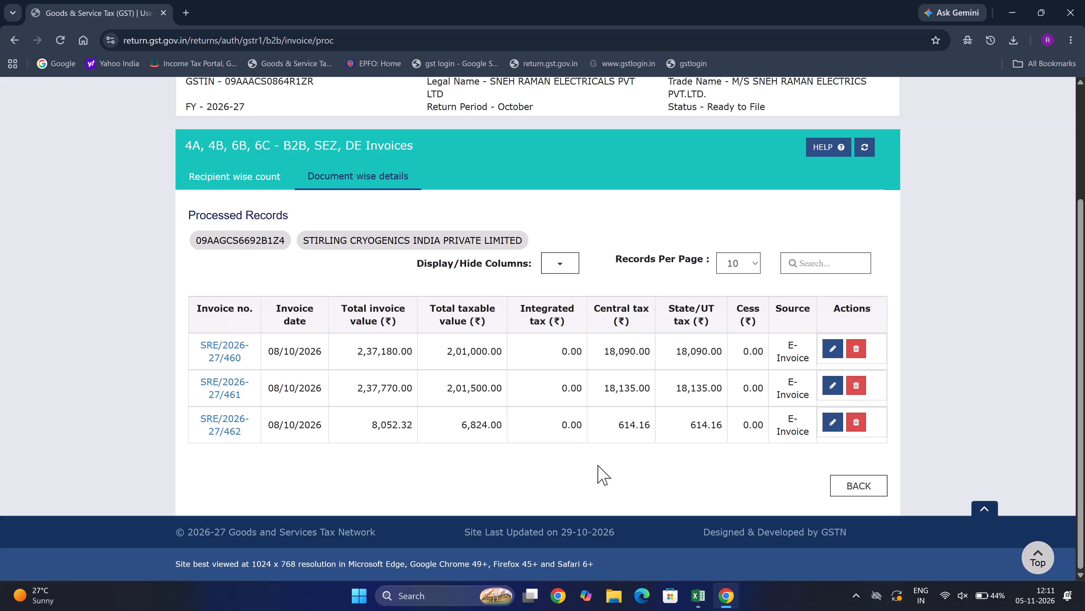
Return from the processed B2B invoice records to the main GSTR-1 return overview.
left_click(857, 489)
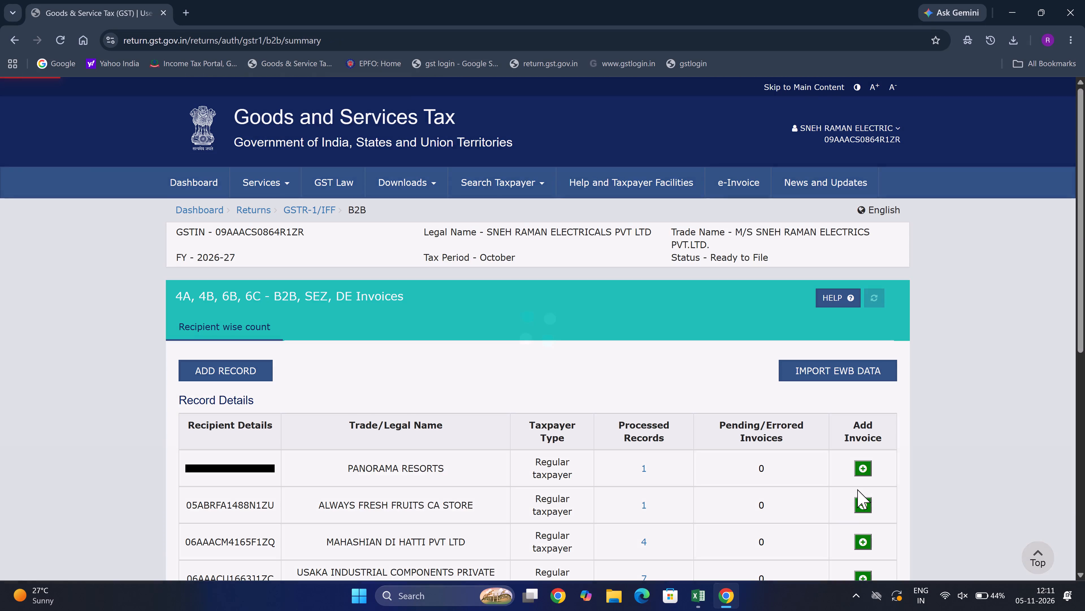
scroll(857, 489, "down", 4)
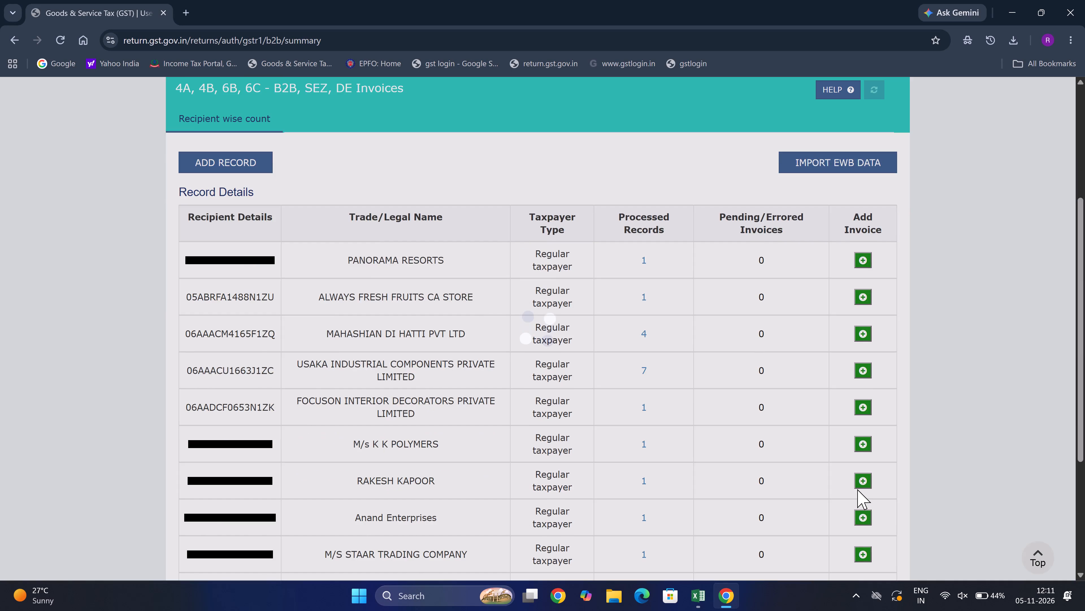
scroll(857, 489, "right", 8)
scroll(599, 384, "right", 8)
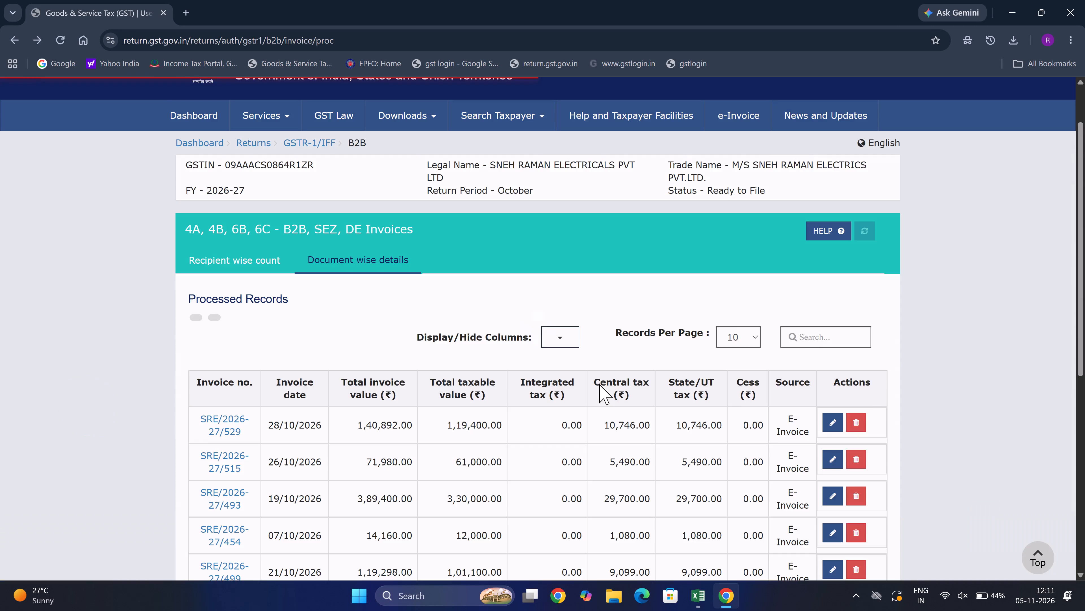
scroll(599, 384, "down", 9)
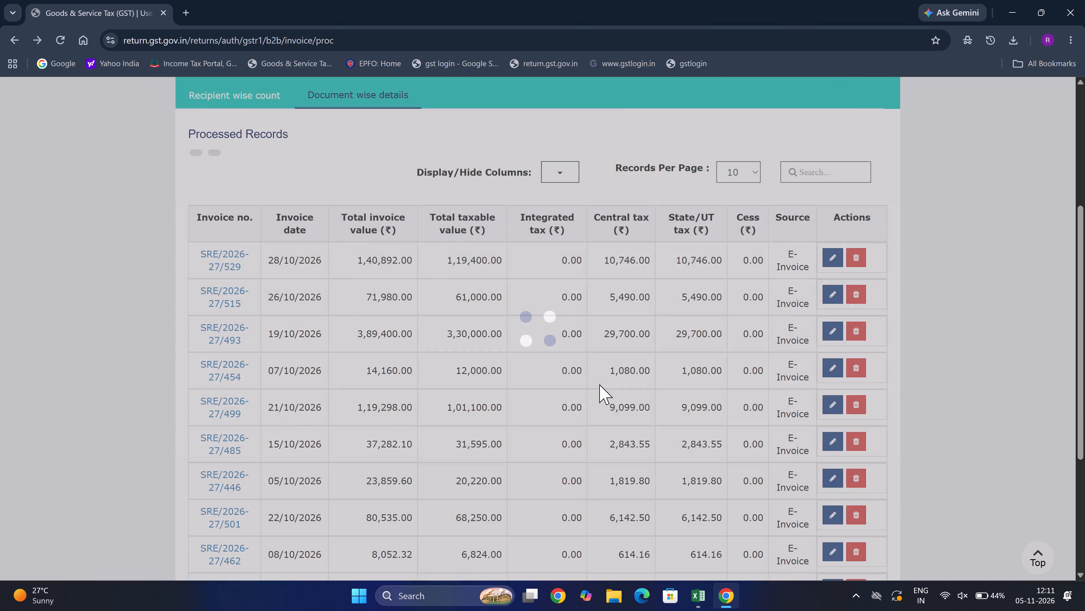
scroll(599, 384, "down", 1)
left_click(856, 486)
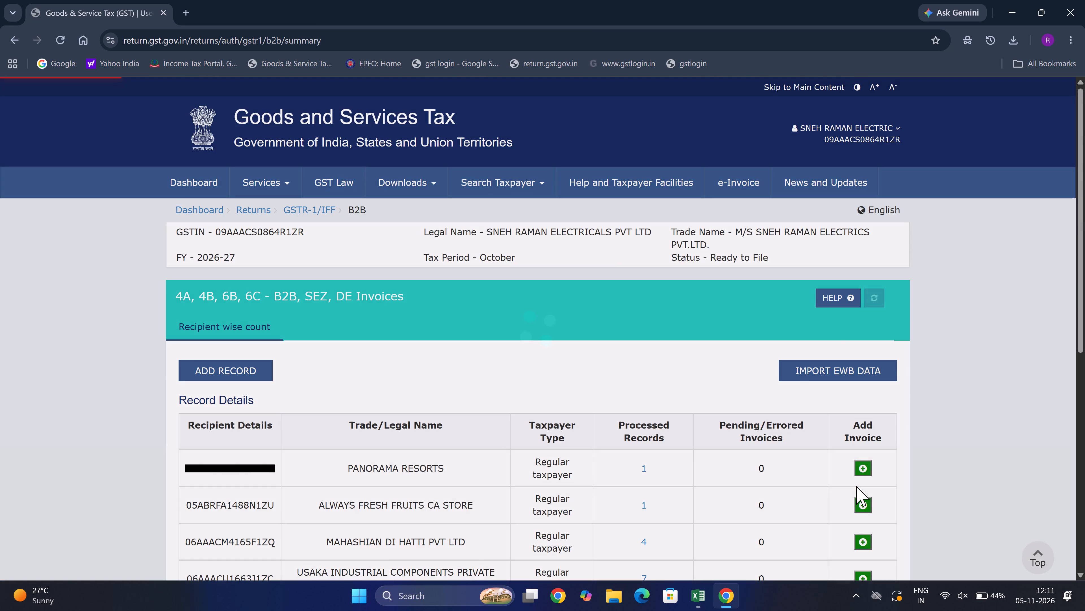
scroll(752, 428, "down", 10)
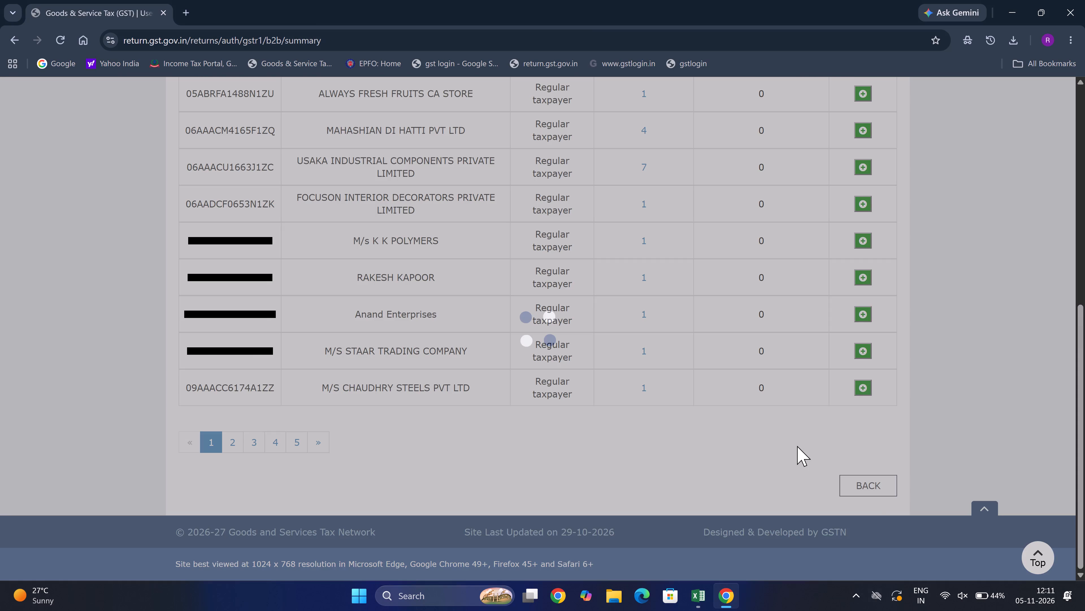
left_click(874, 489)
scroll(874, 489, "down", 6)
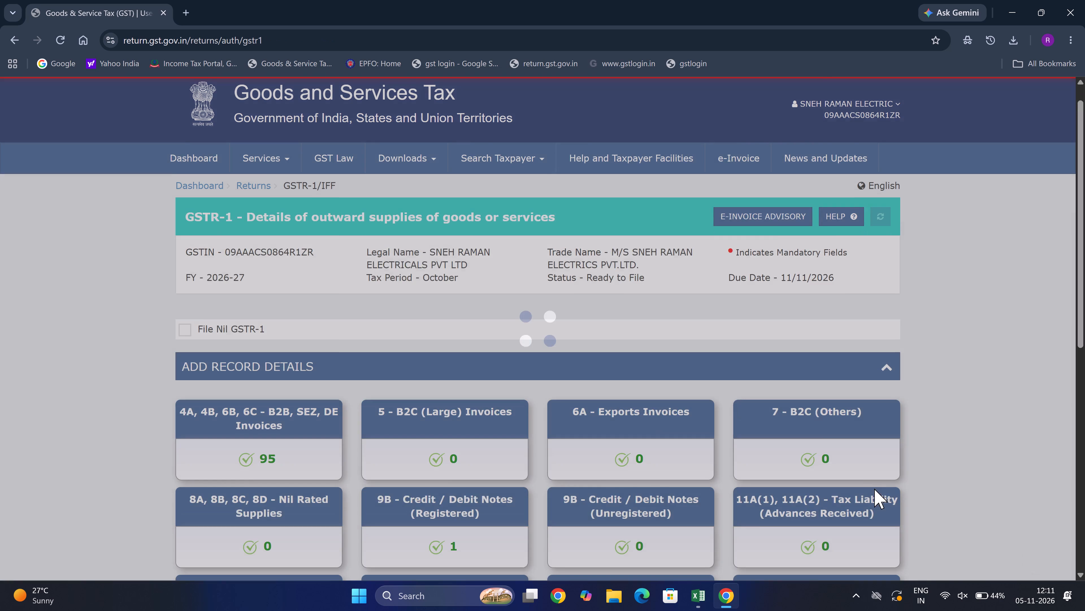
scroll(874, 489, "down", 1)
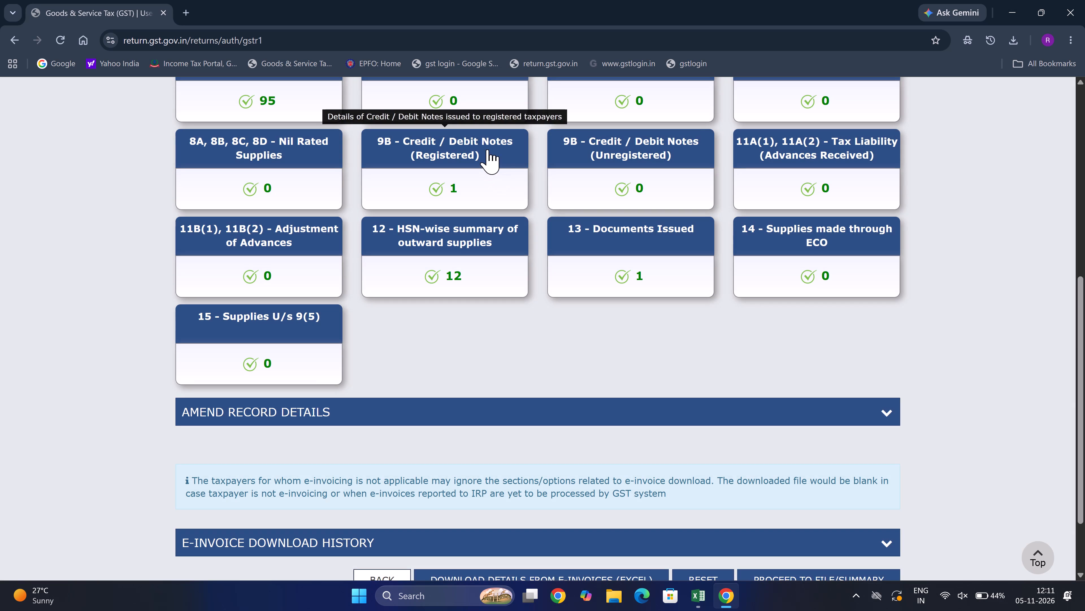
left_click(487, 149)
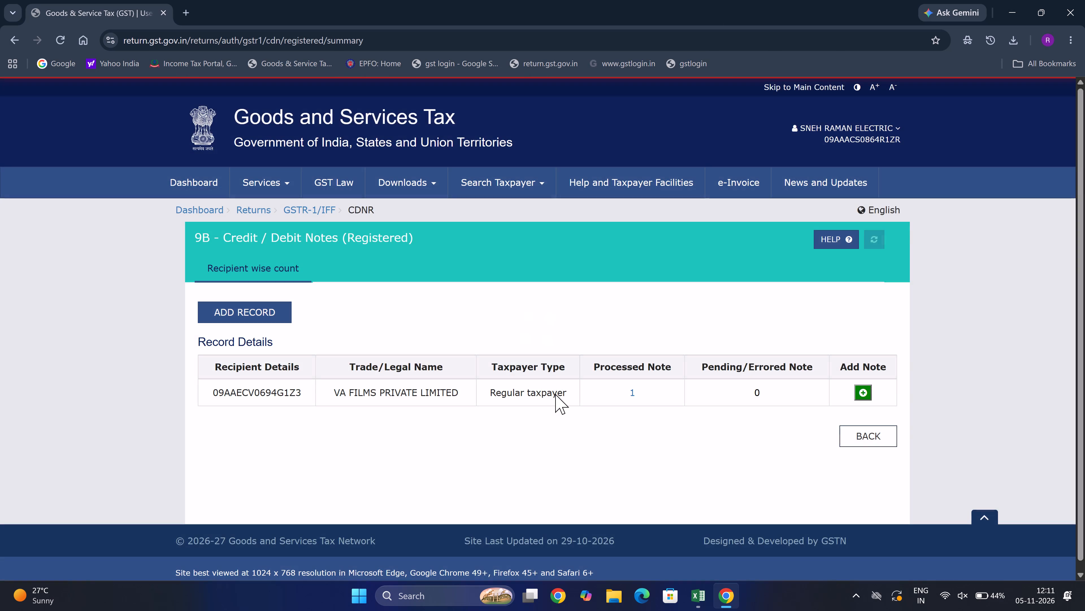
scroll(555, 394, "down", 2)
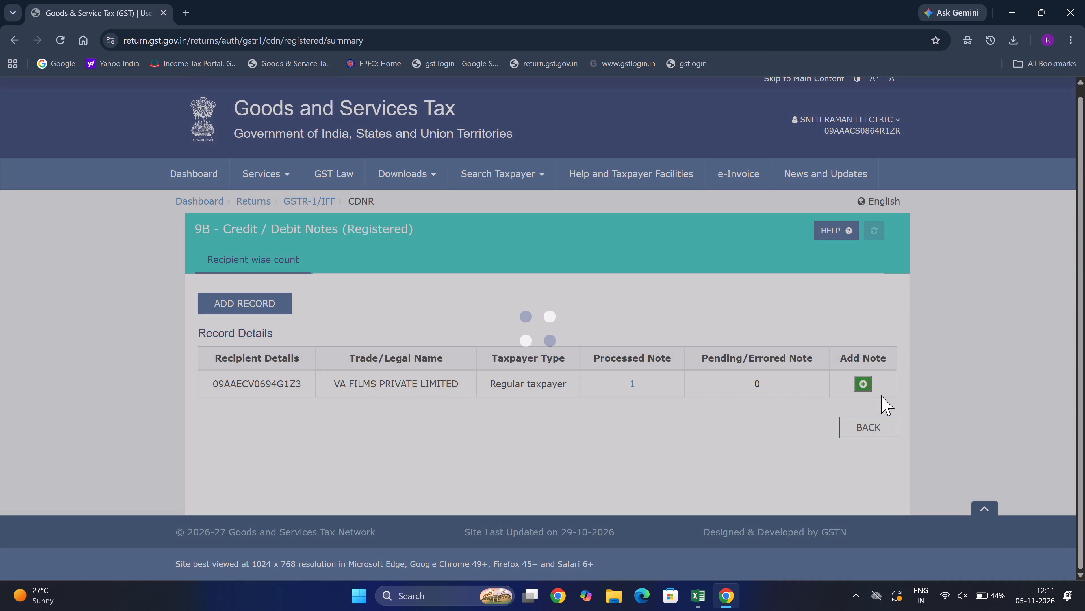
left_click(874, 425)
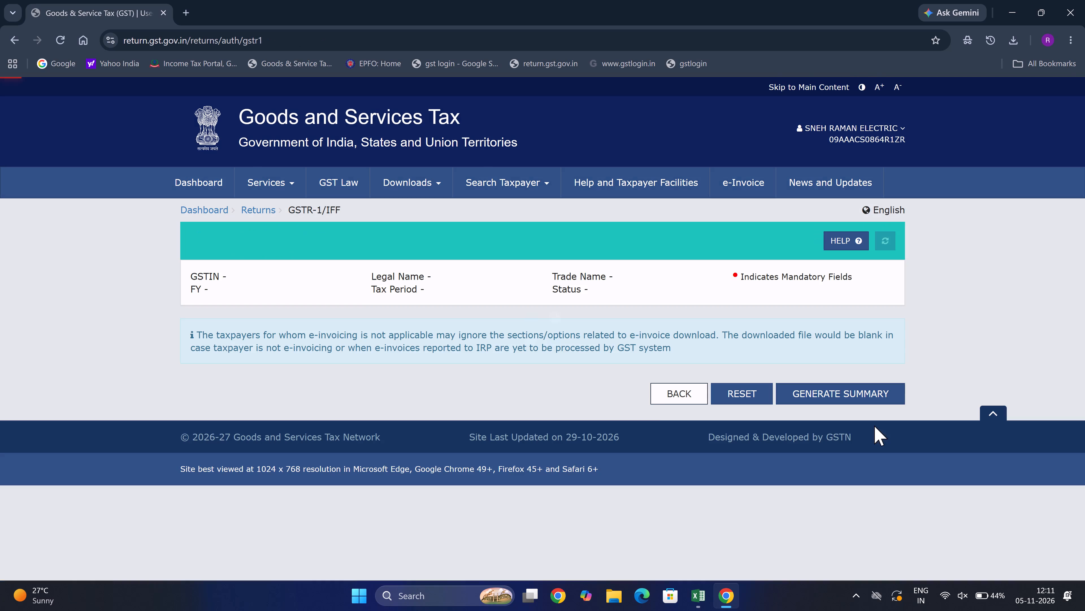
Start adding a new record in section 9B - Credit / Debit Notes (Registered).
scroll(423, 382, "down", 6)
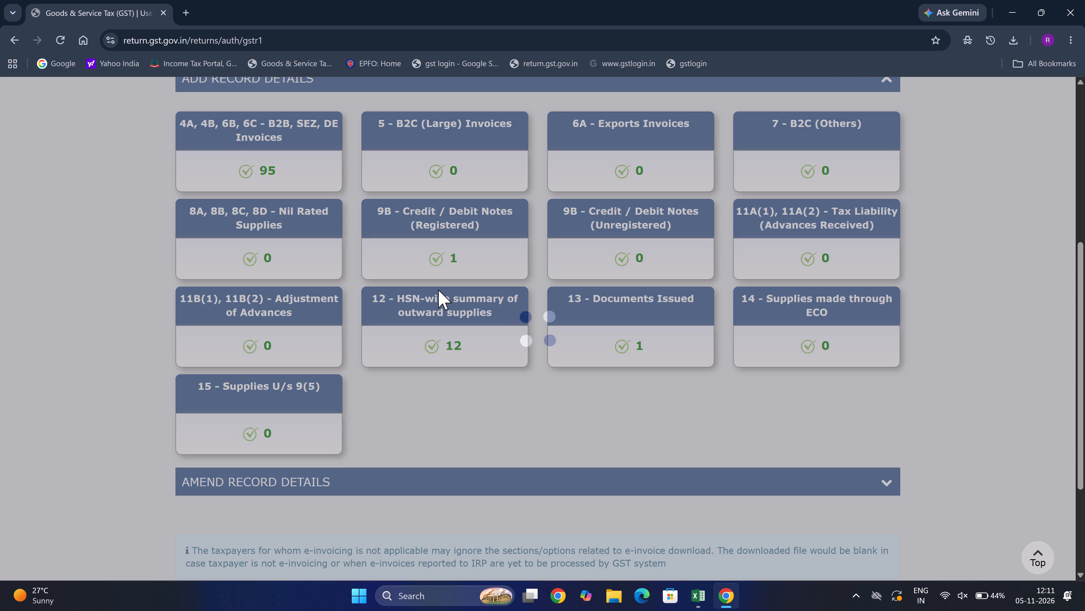
left_click(455, 230)
left_click(455, 230)
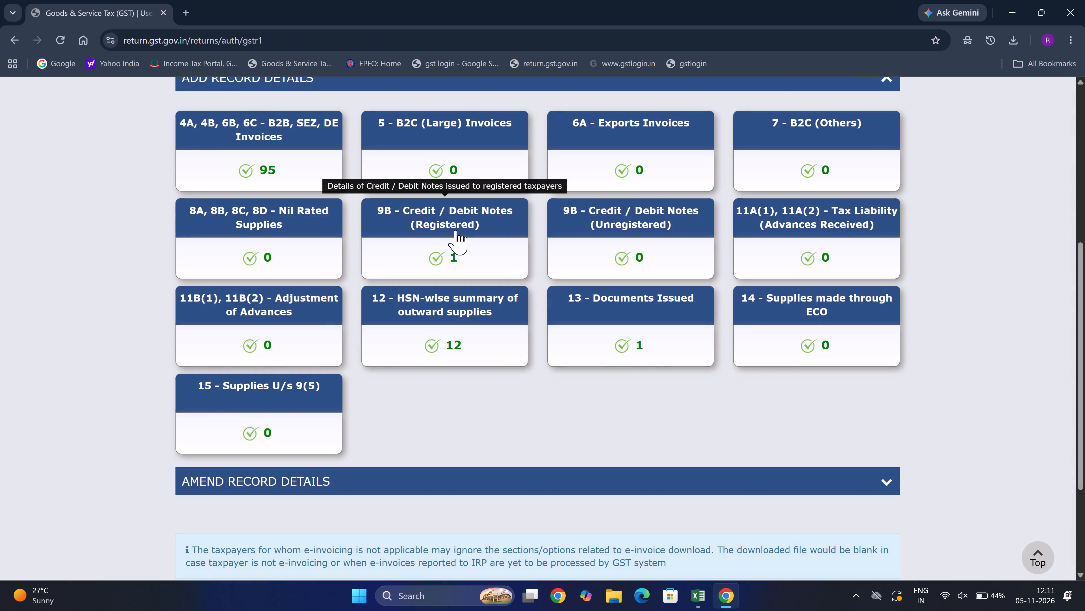
scroll(455, 230, "down", 4)
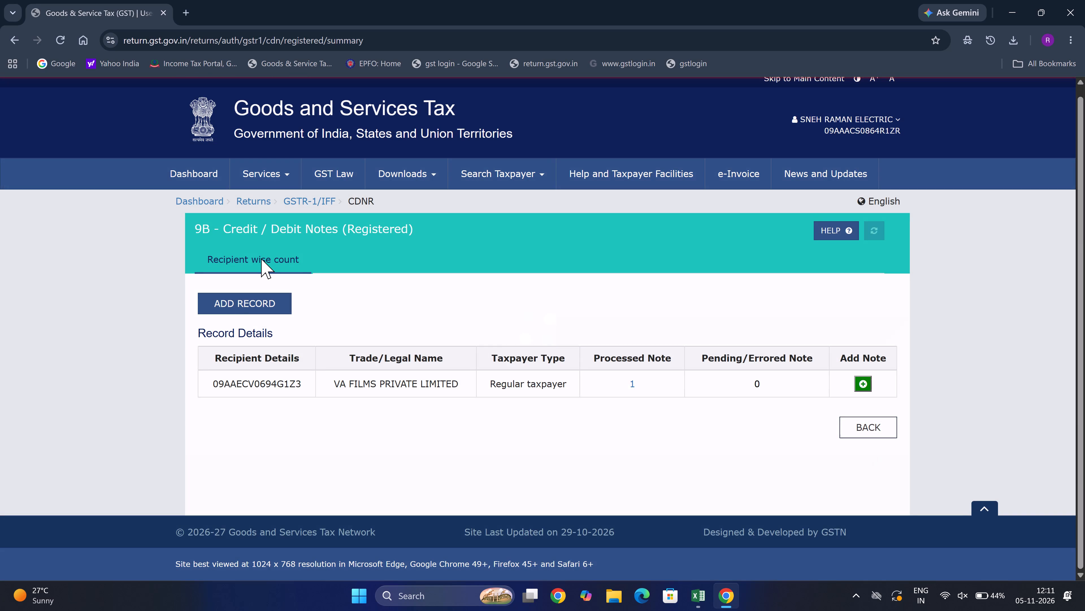
left_click(239, 299)
left_click(239, 299)
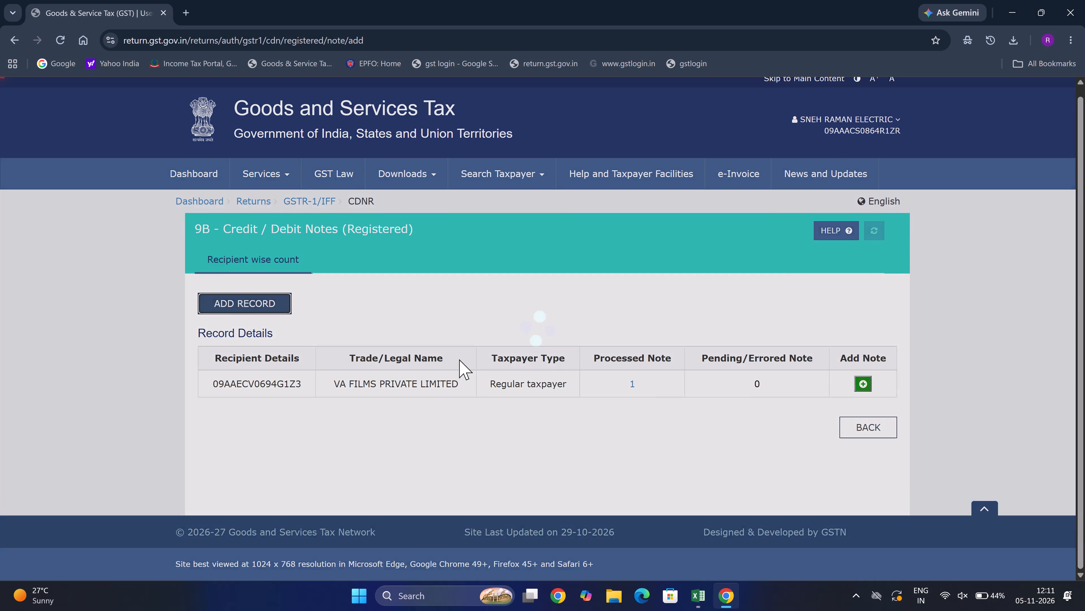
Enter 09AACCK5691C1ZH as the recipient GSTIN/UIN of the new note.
scroll(507, 385, "down", 2)
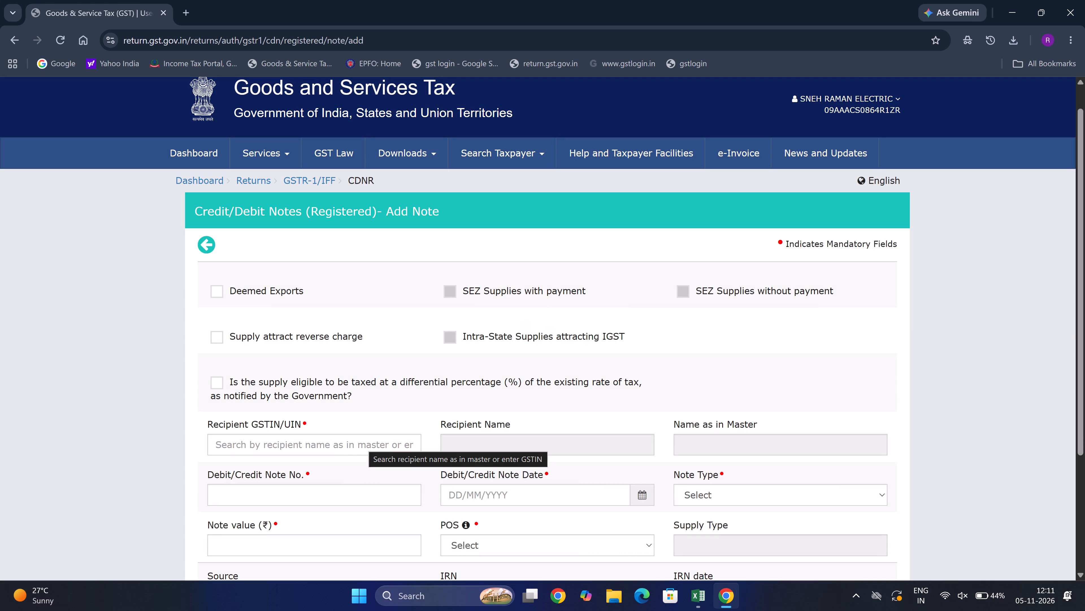
left_click(357, 438)
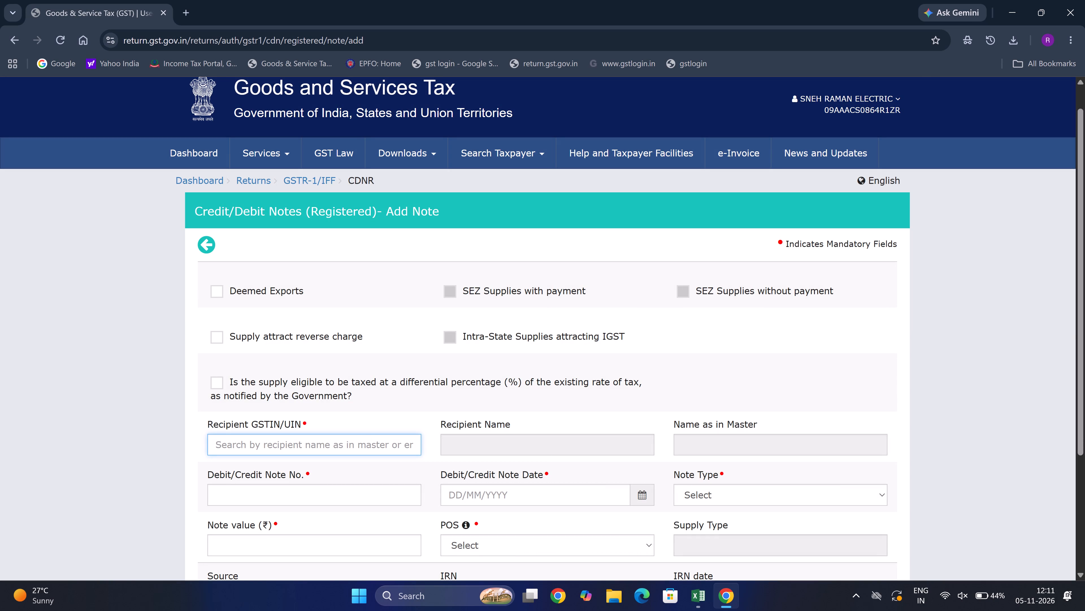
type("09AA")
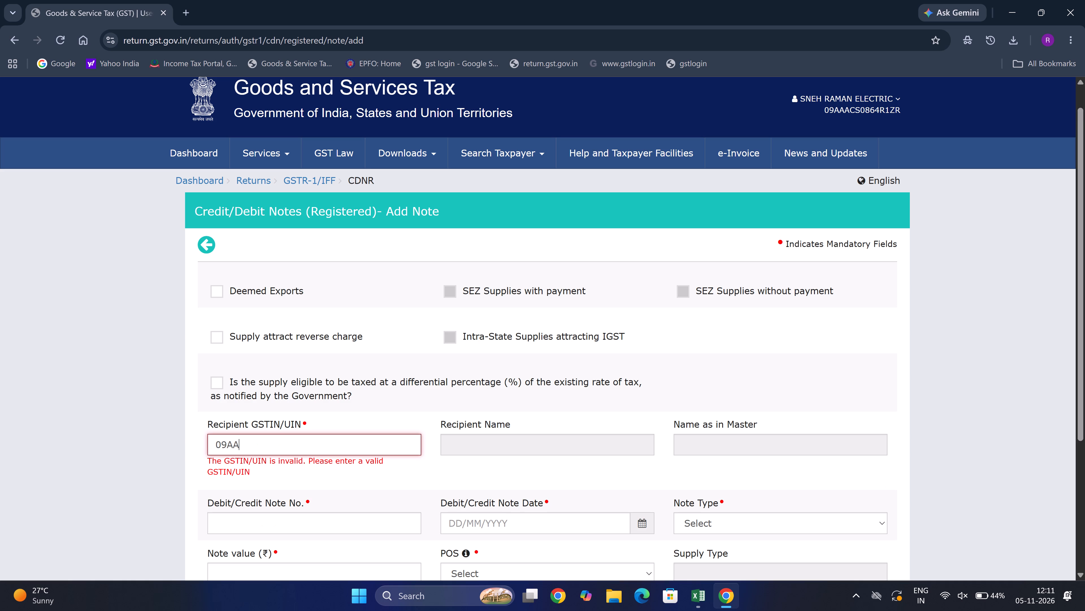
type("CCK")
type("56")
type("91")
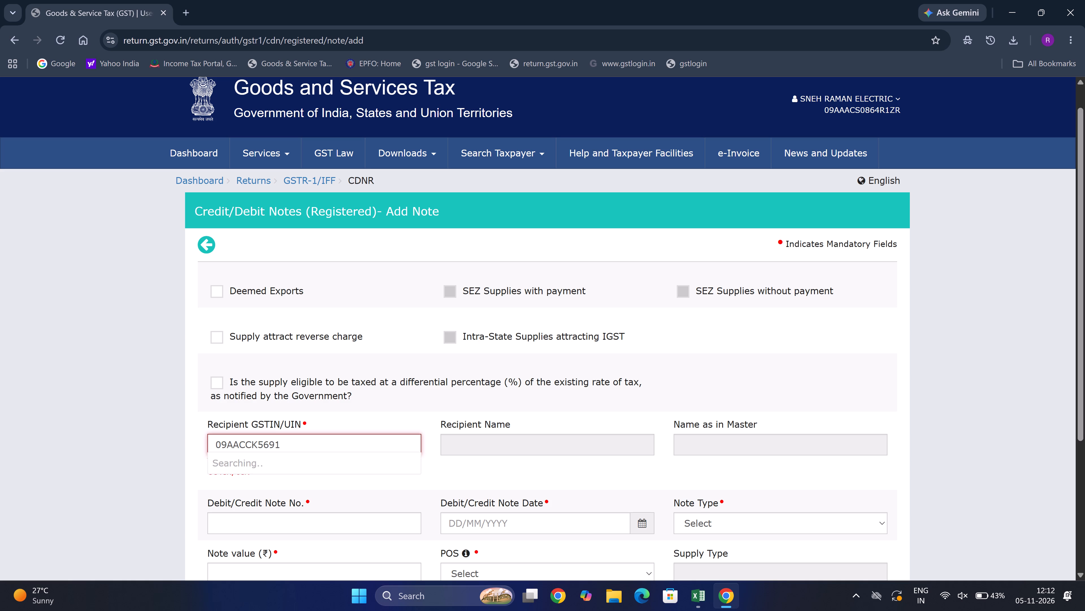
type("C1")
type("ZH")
Set the note number to 11, the note date to 08/10/2026 and the note type to Credit.
scroll(405, 491, "down", 2)
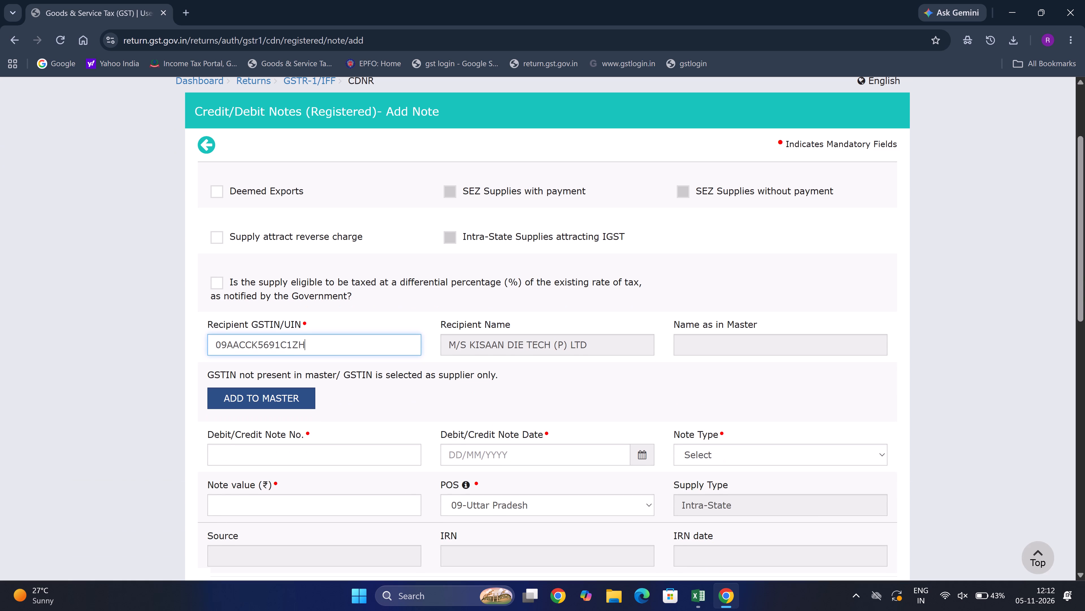
left_click(353, 459)
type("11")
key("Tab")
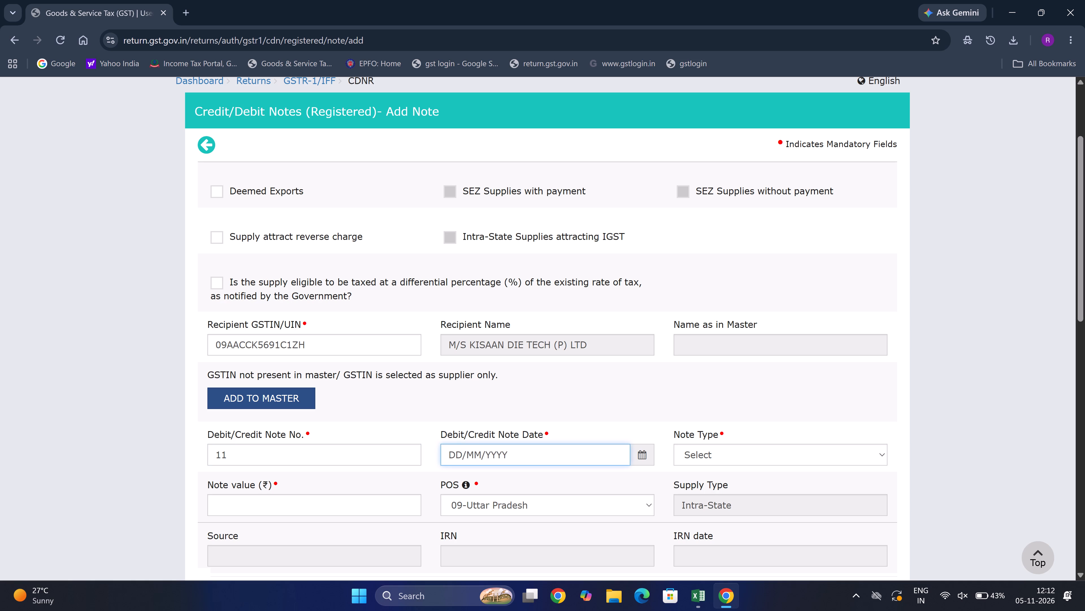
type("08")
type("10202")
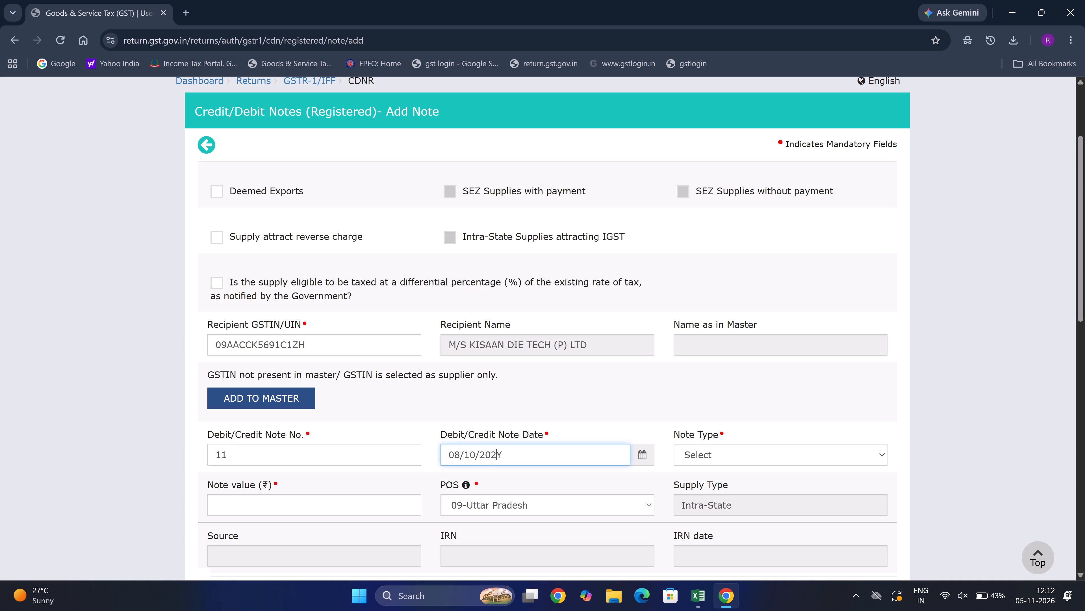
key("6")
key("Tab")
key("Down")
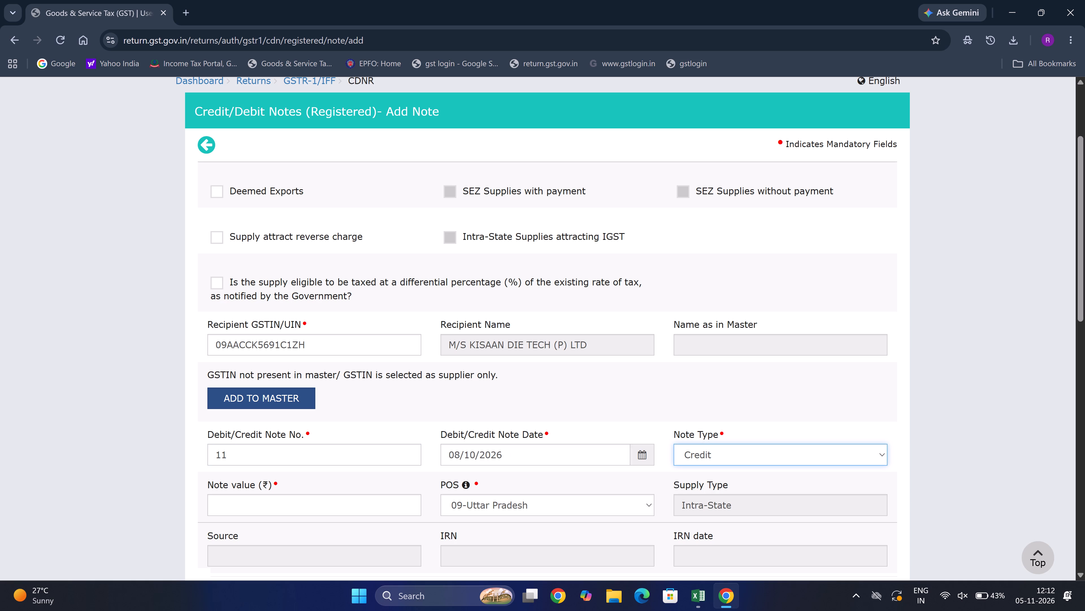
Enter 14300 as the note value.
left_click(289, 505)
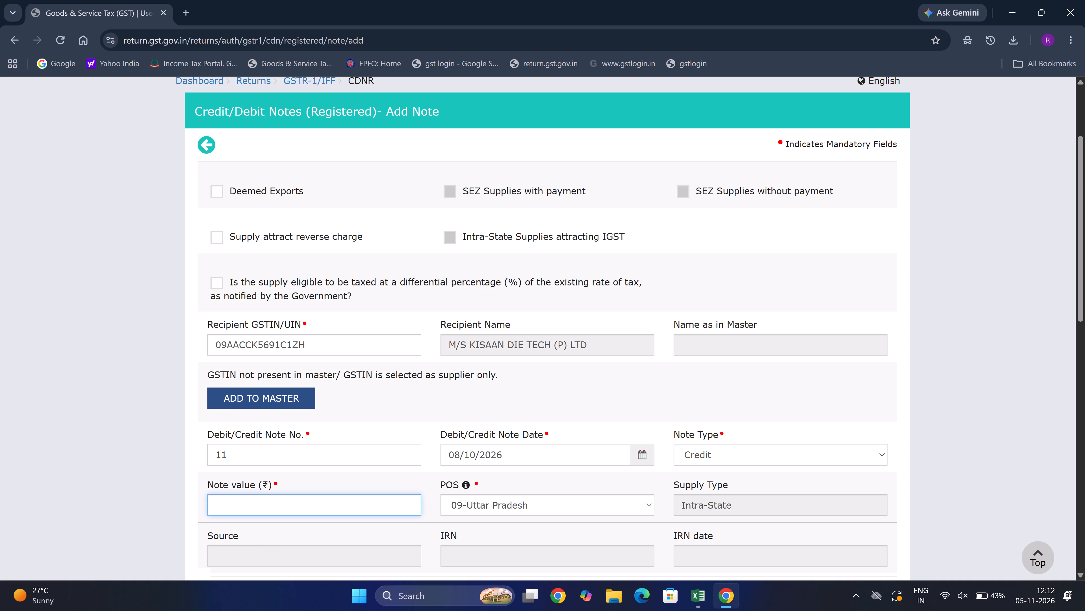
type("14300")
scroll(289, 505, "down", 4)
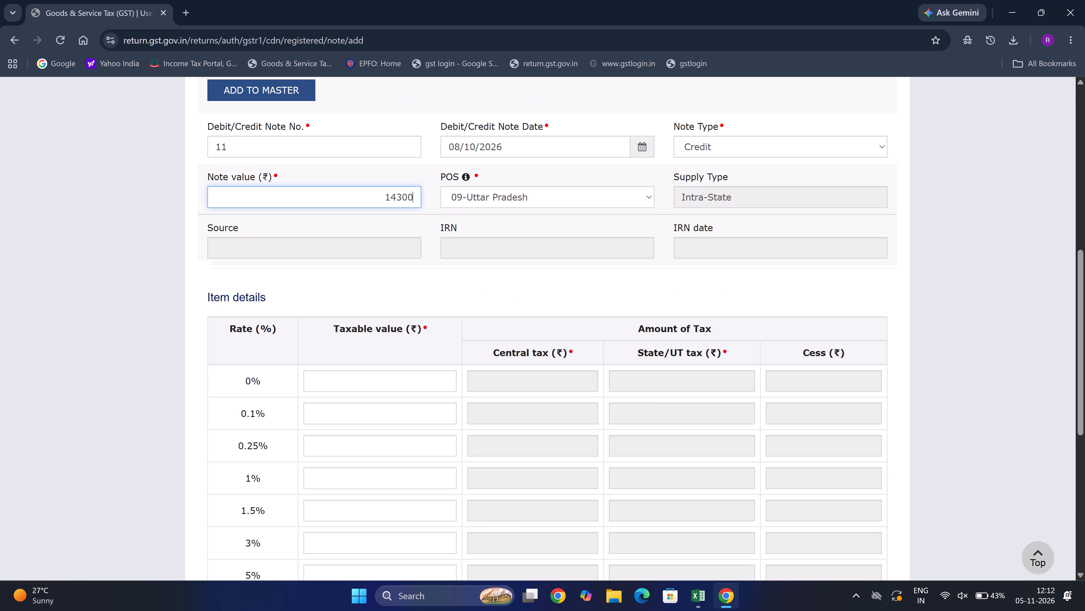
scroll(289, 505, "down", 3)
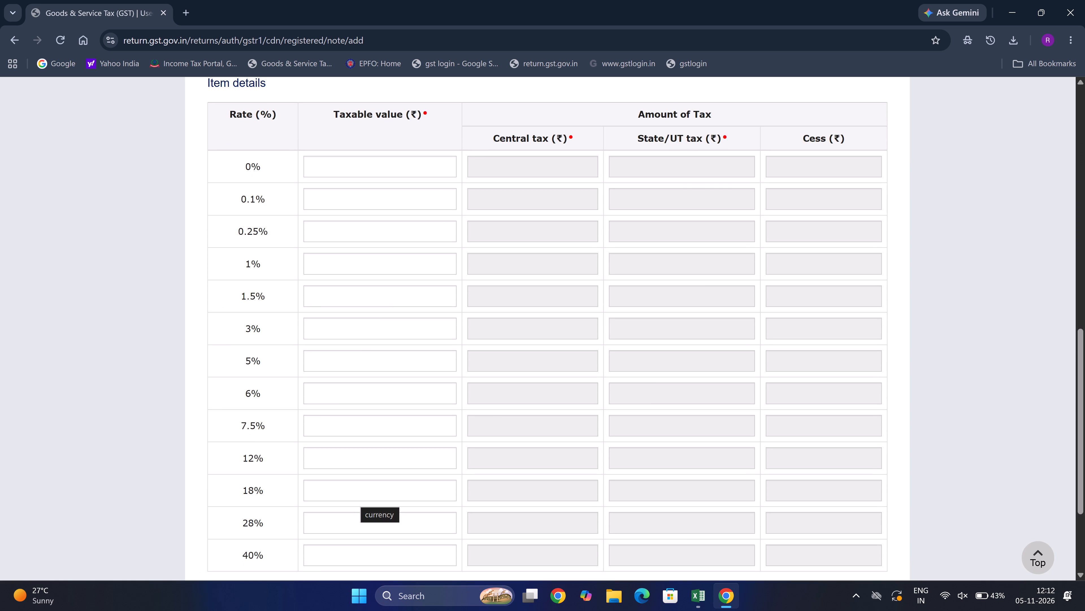
Set the note value to 16874.
scroll(352, 492, "up", 5)
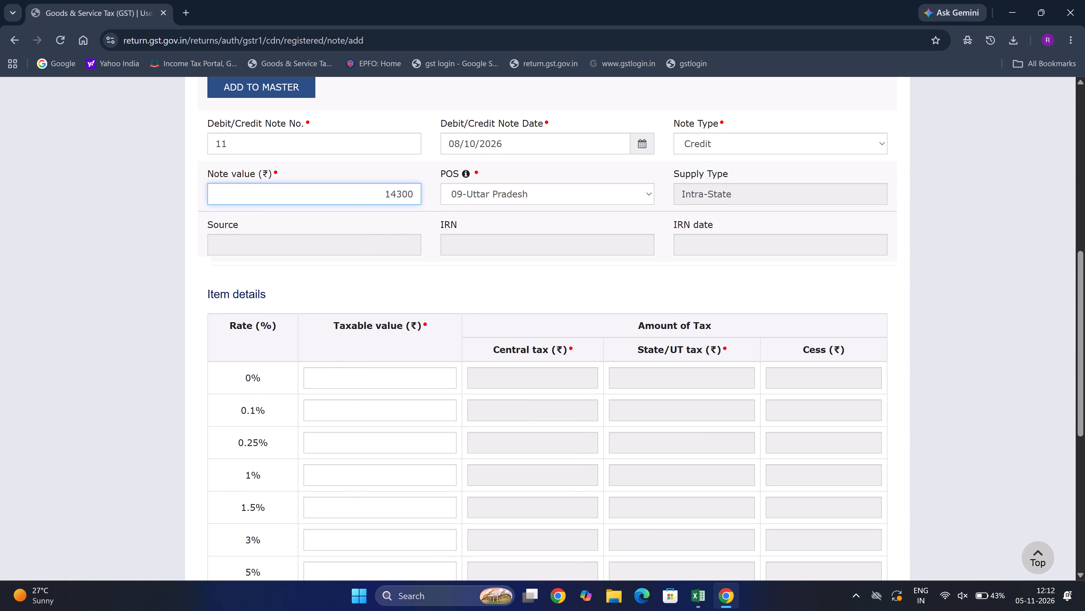
double_click(365, 203)
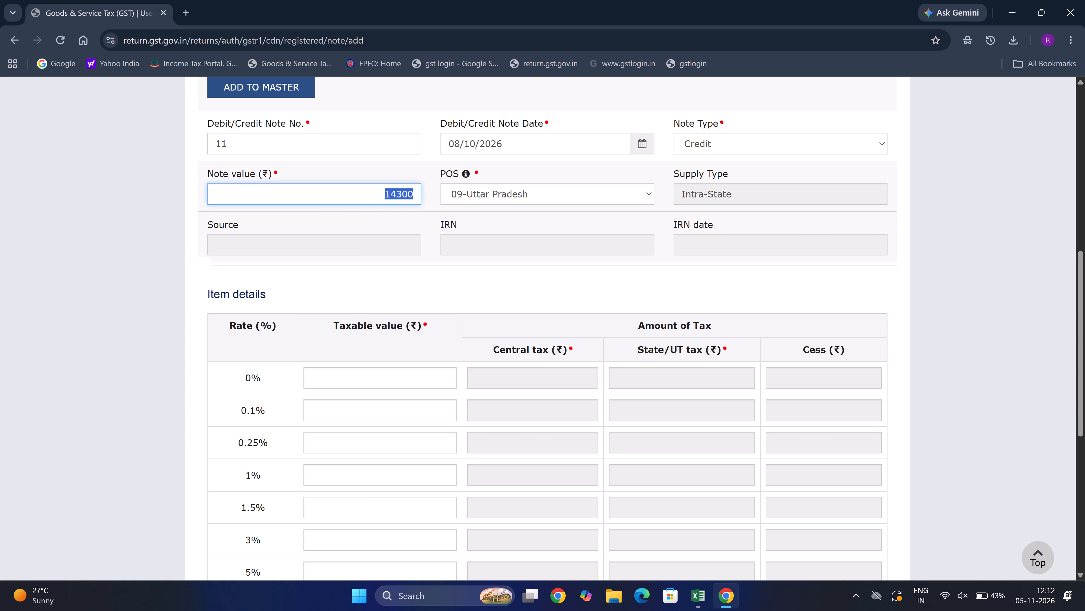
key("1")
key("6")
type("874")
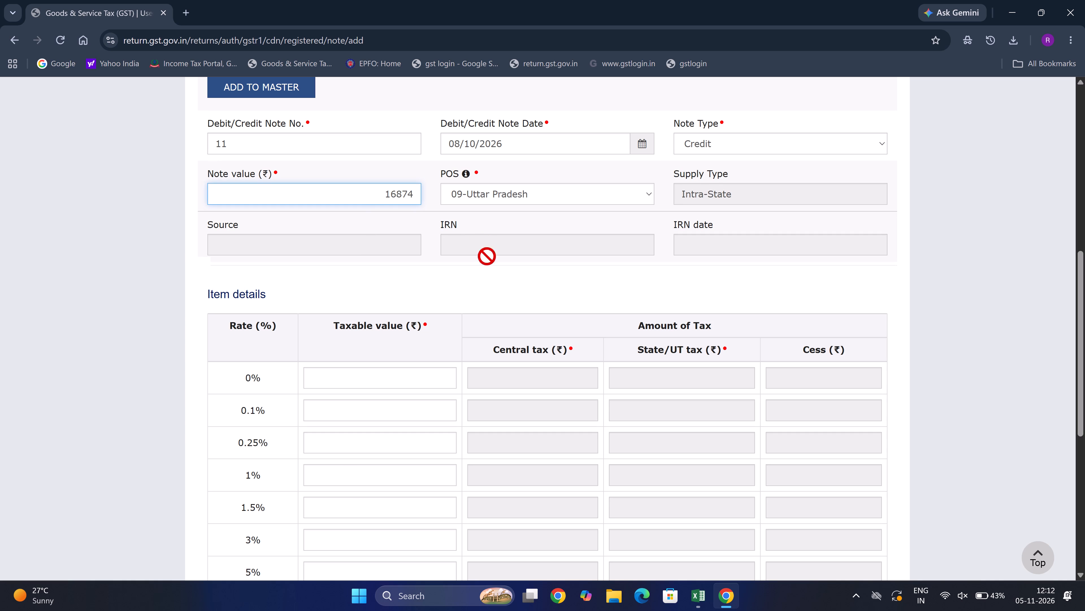
Enter 14300 as the taxable value in the 18% rate row and save the credit note.
scroll(487, 263, "down", 4)
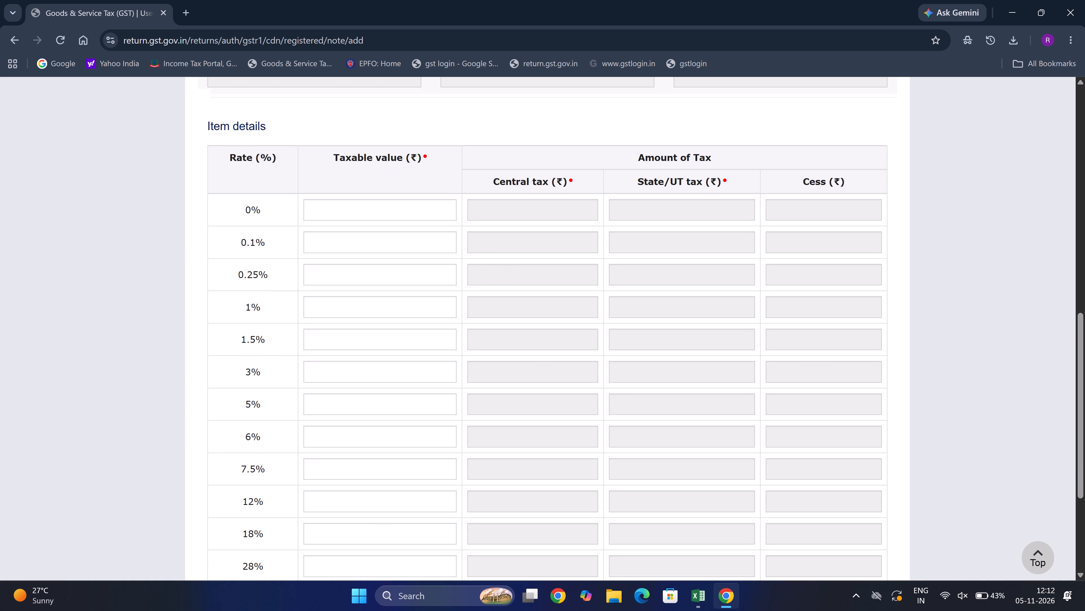
left_click(374, 533)
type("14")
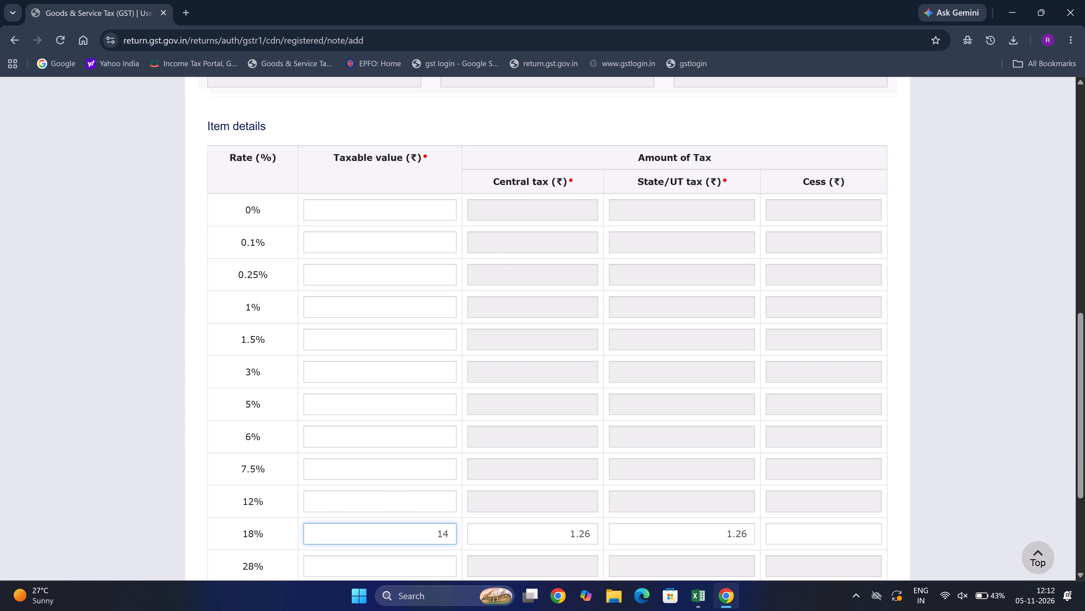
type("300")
left_click(709, 487)
scroll(709, 487, "down", 4)
left_click(872, 494)
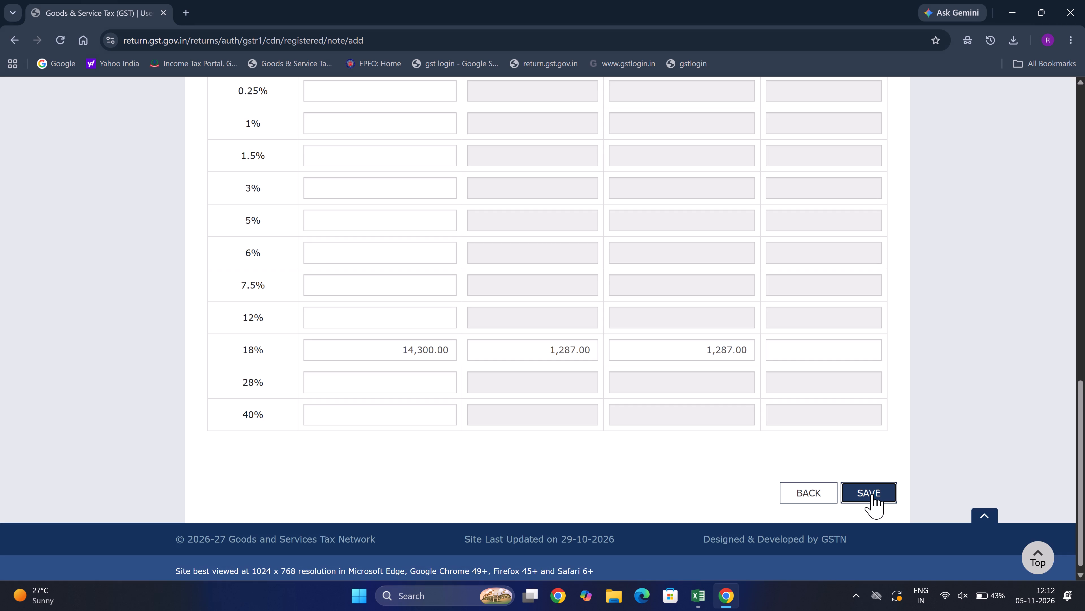
left_click(872, 494)
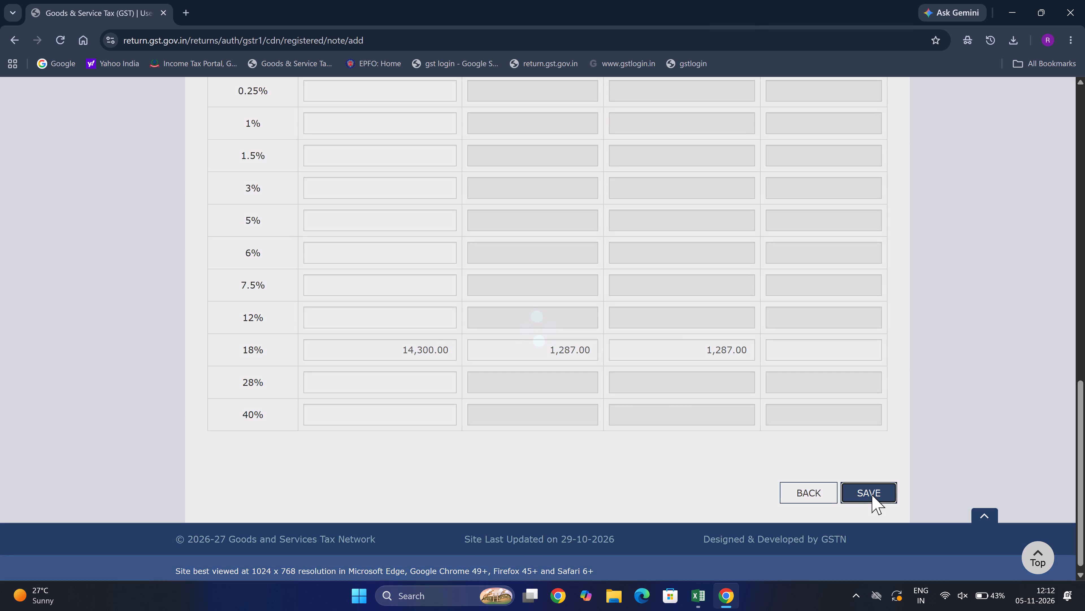
scroll(872, 494, "up", 5)
scroll(872, 494, "down", 7)
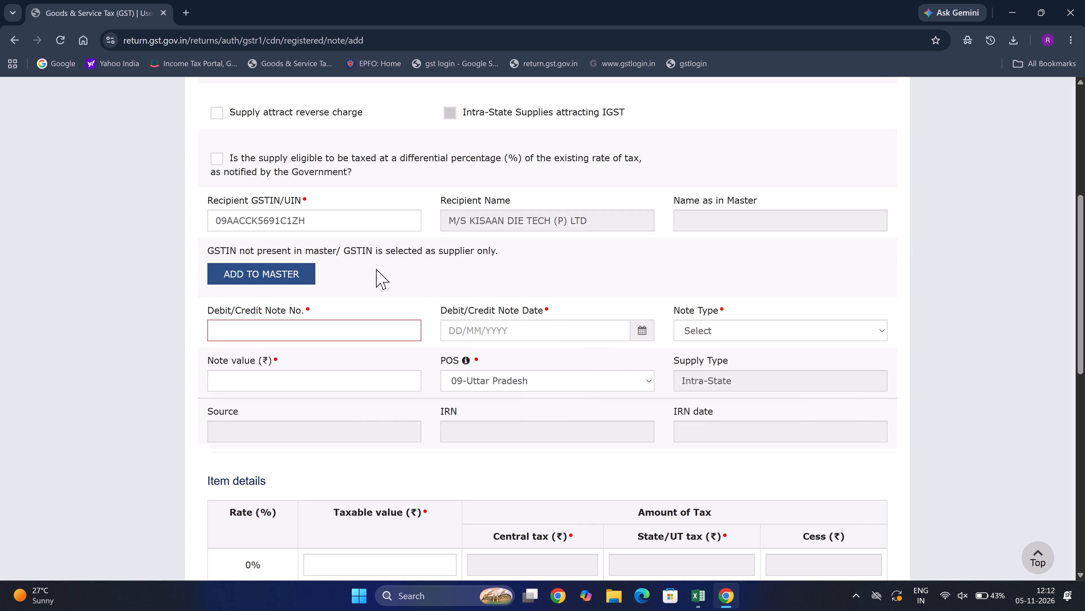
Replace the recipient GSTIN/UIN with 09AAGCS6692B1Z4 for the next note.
double_click(341, 229)
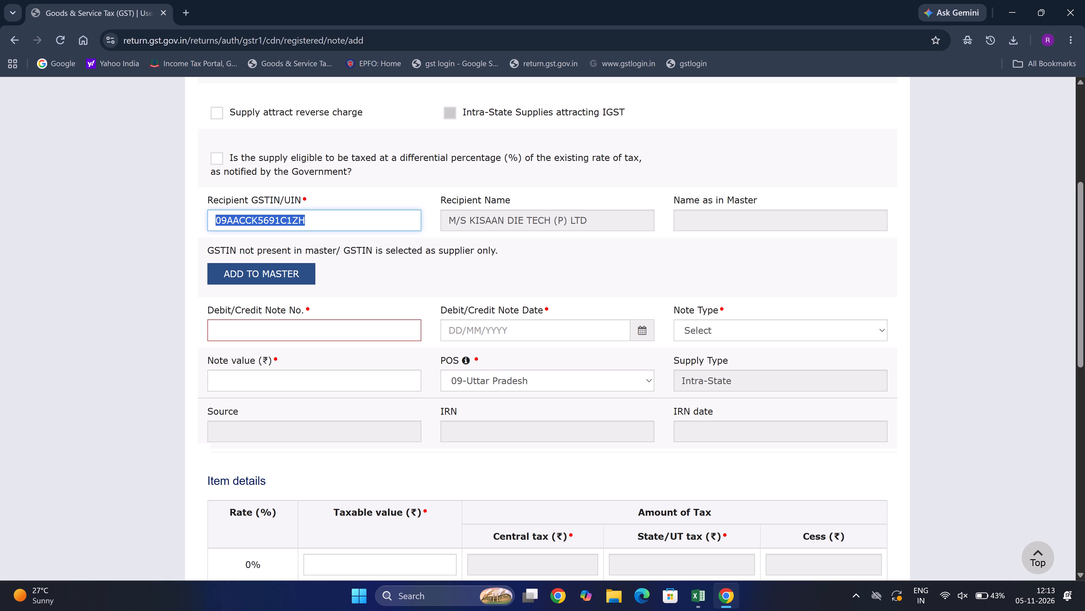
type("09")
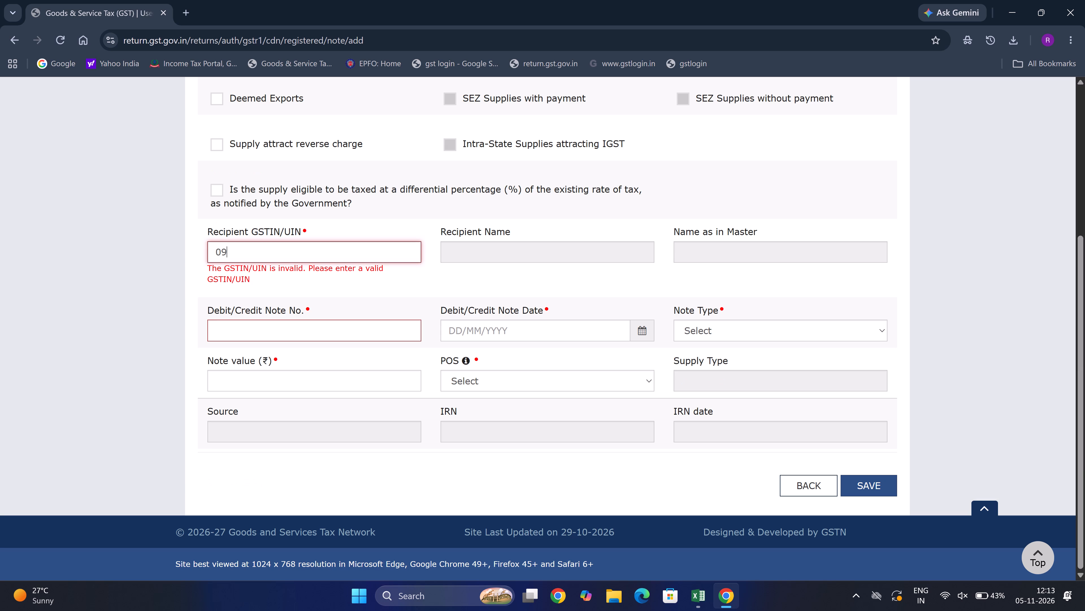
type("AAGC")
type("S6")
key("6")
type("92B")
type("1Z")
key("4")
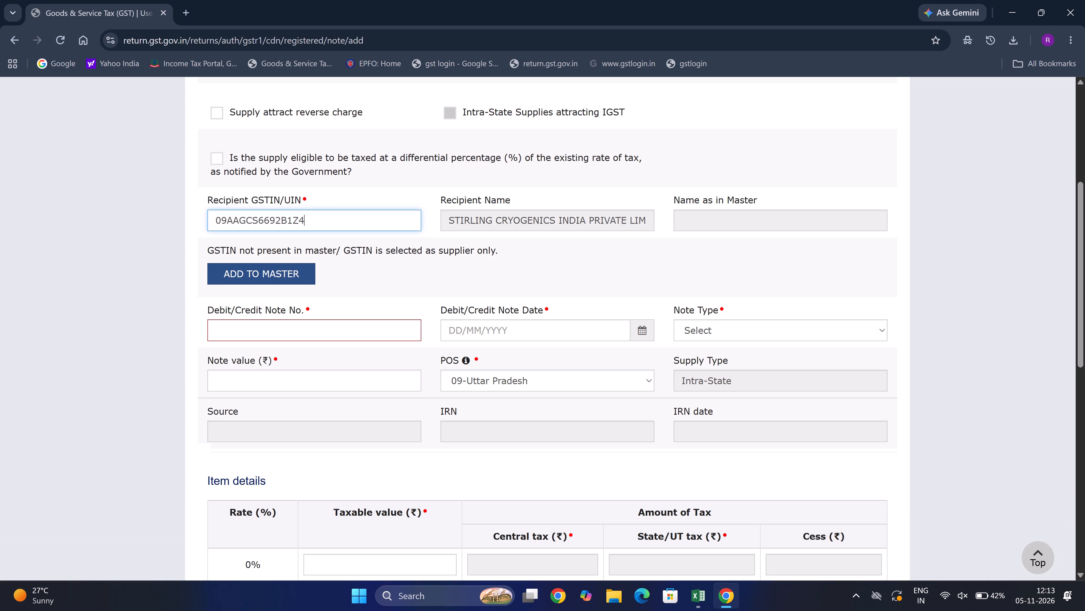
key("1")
Set the note number to 10, the note date to 13/10/2026 and the note type to Credit.
left_click(356, 330)
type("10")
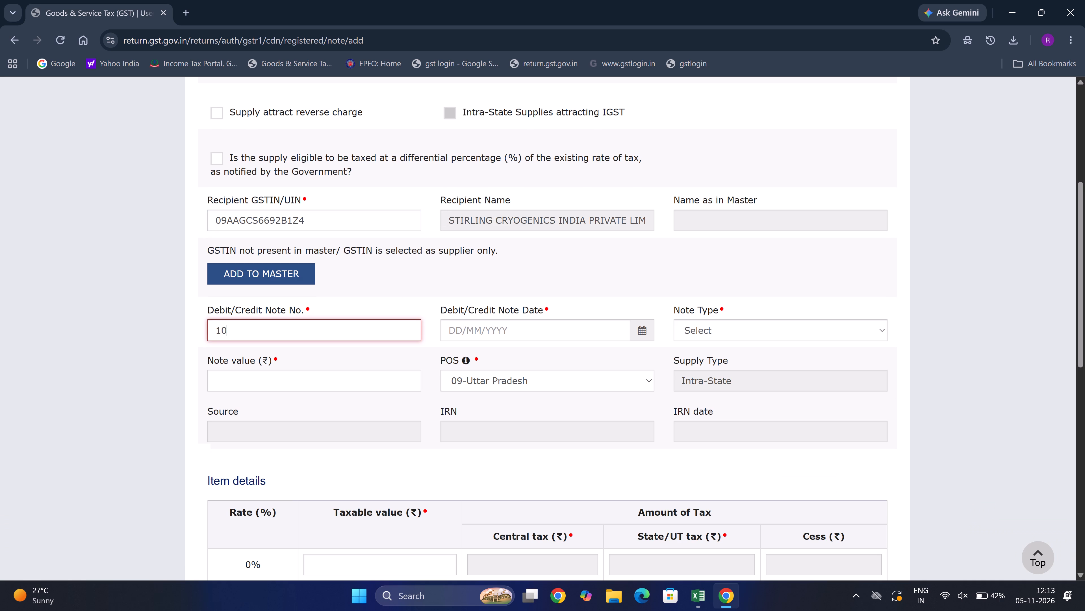
left_click(585, 329)
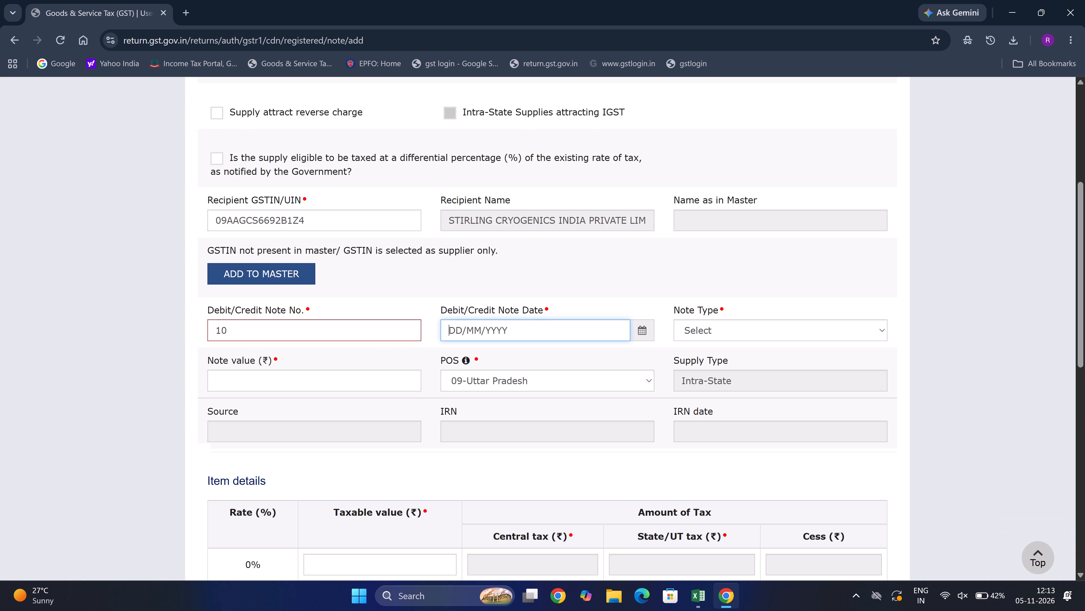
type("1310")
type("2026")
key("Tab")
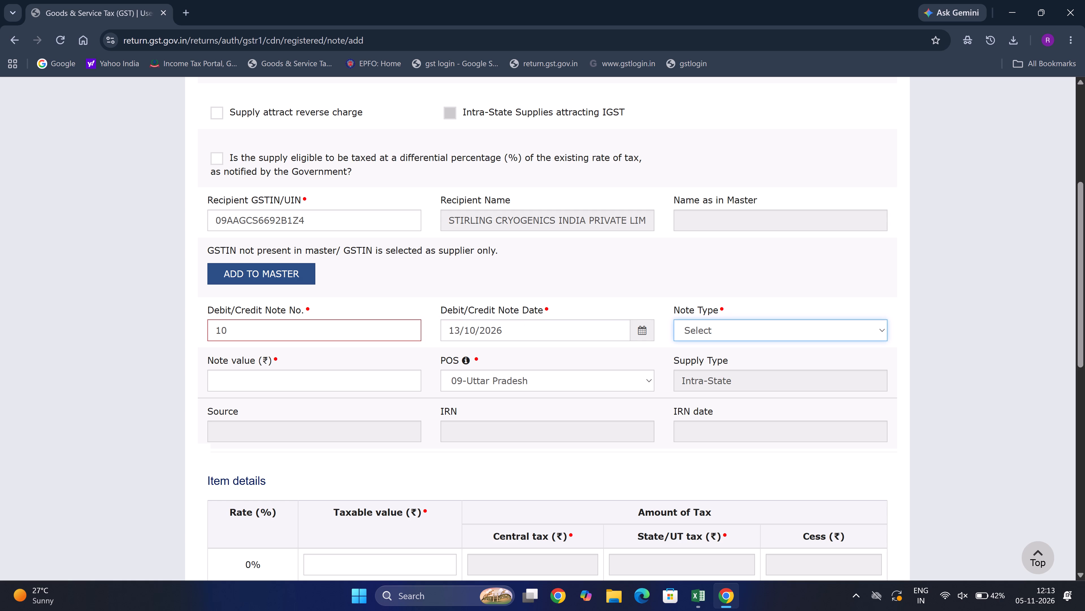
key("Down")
Enter 237180 as the note value of the new credit note.
scroll(709, 418, "down", 6)
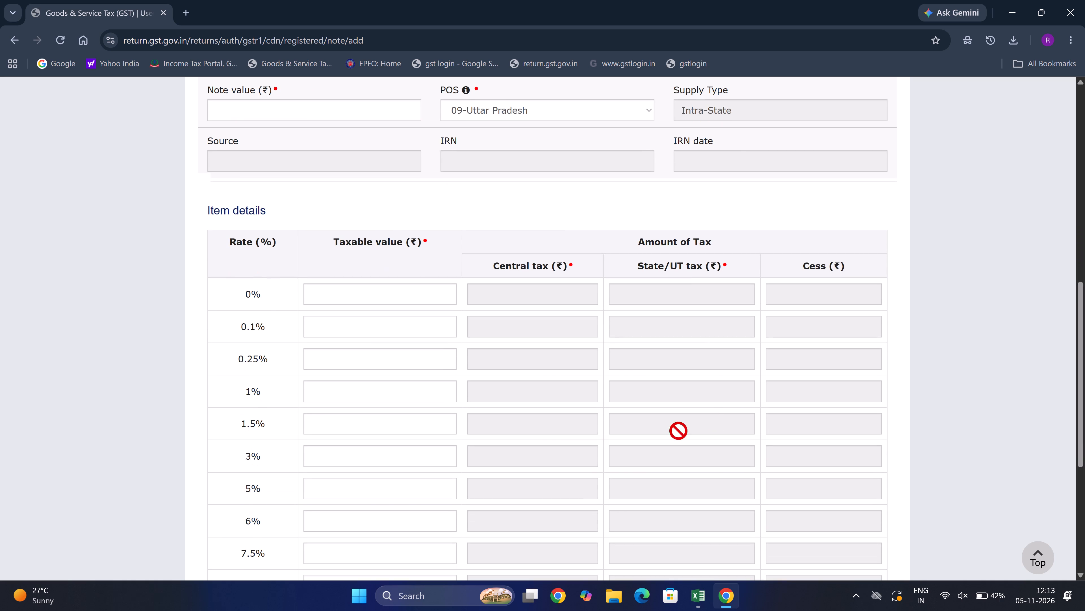
scroll(476, 504, "down", 1)
left_click(381, 531)
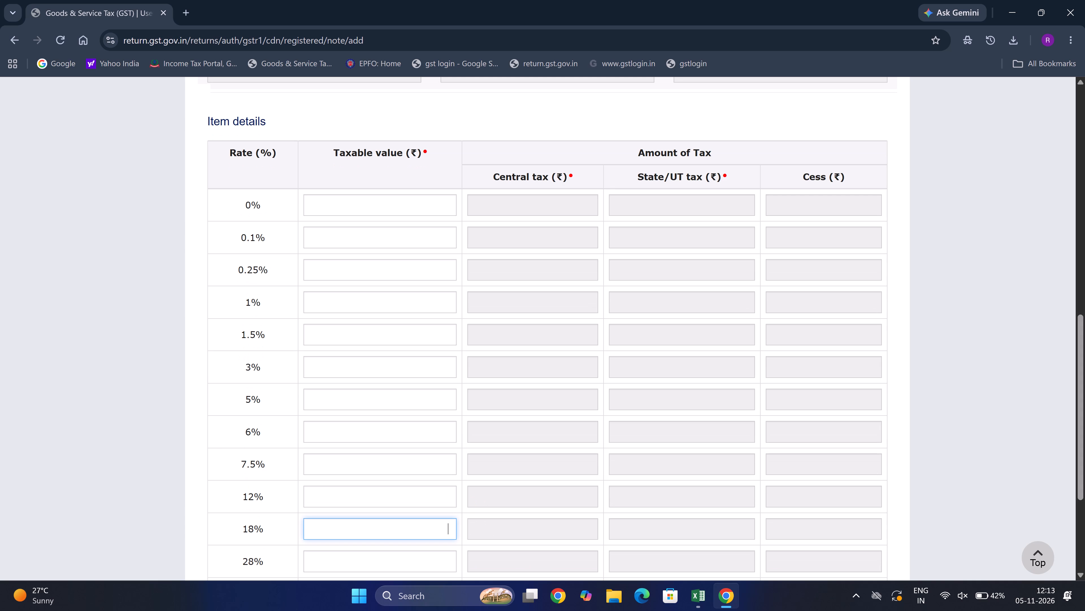
scroll(381, 531, "up", 3)
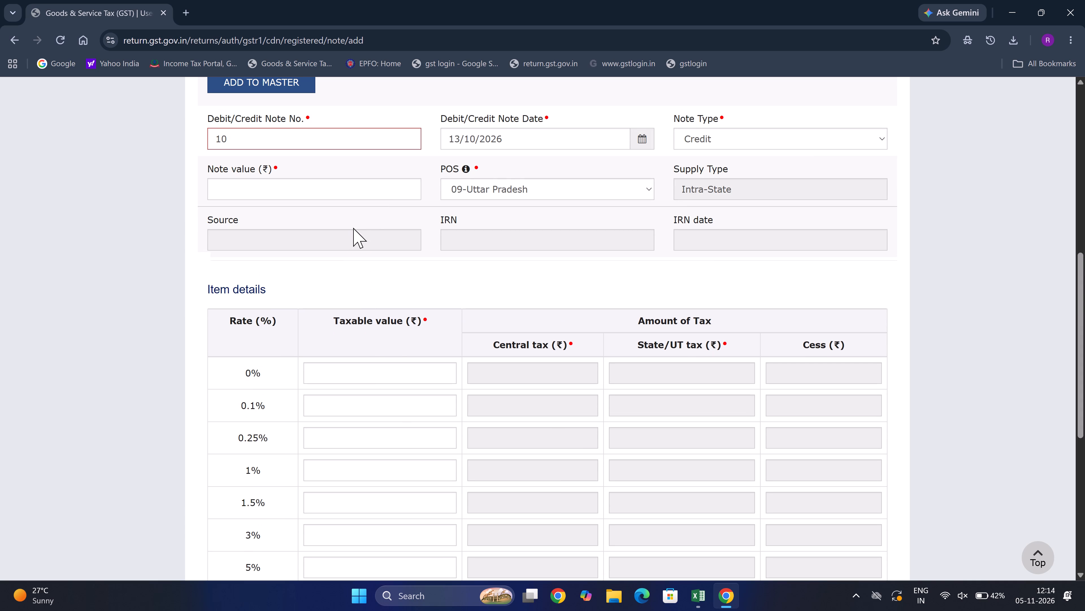
left_click(348, 190)
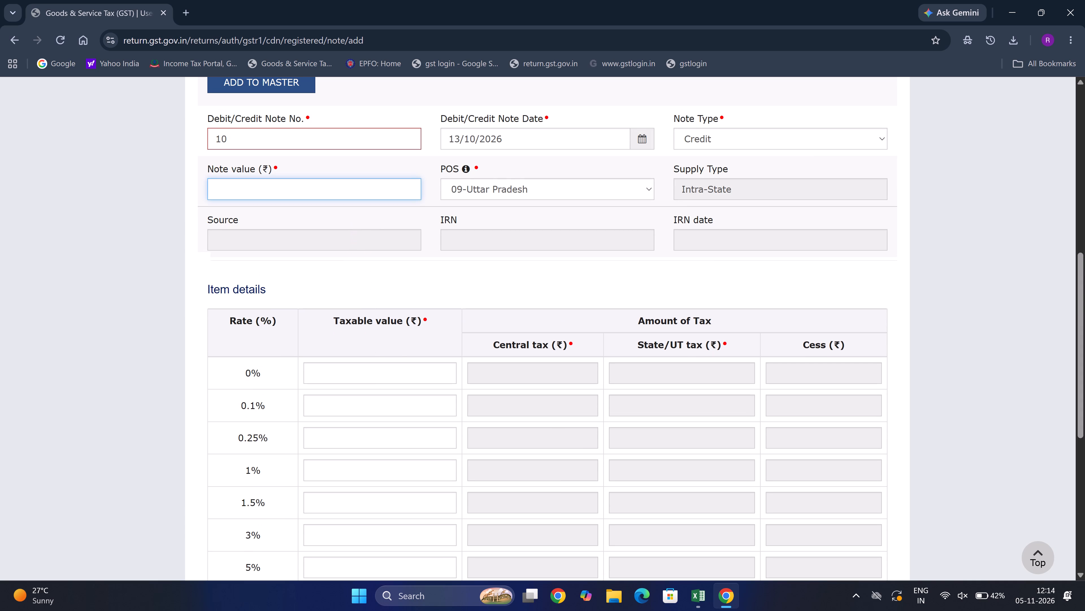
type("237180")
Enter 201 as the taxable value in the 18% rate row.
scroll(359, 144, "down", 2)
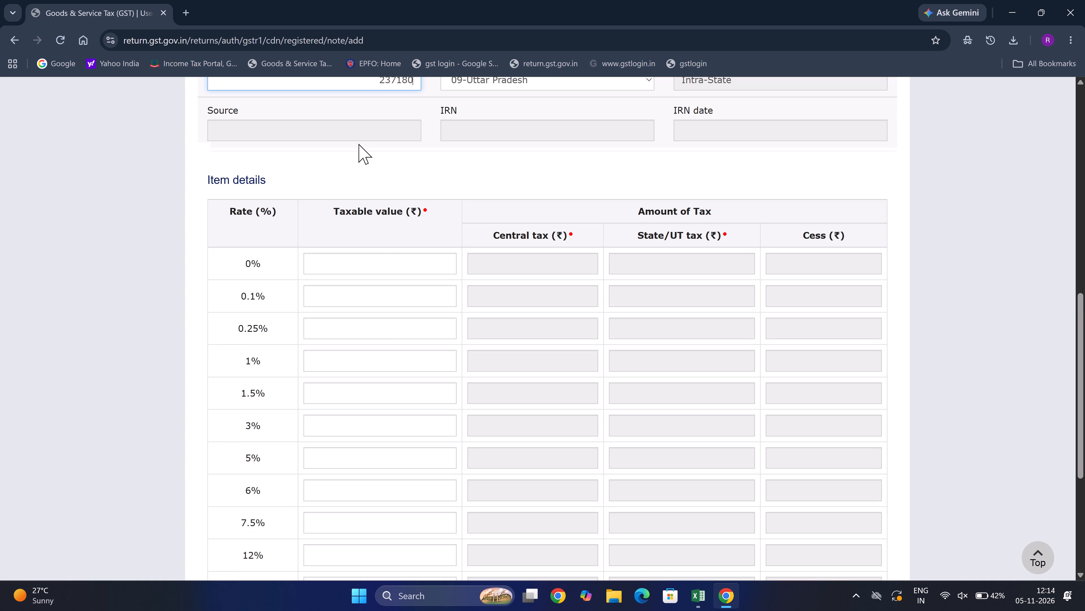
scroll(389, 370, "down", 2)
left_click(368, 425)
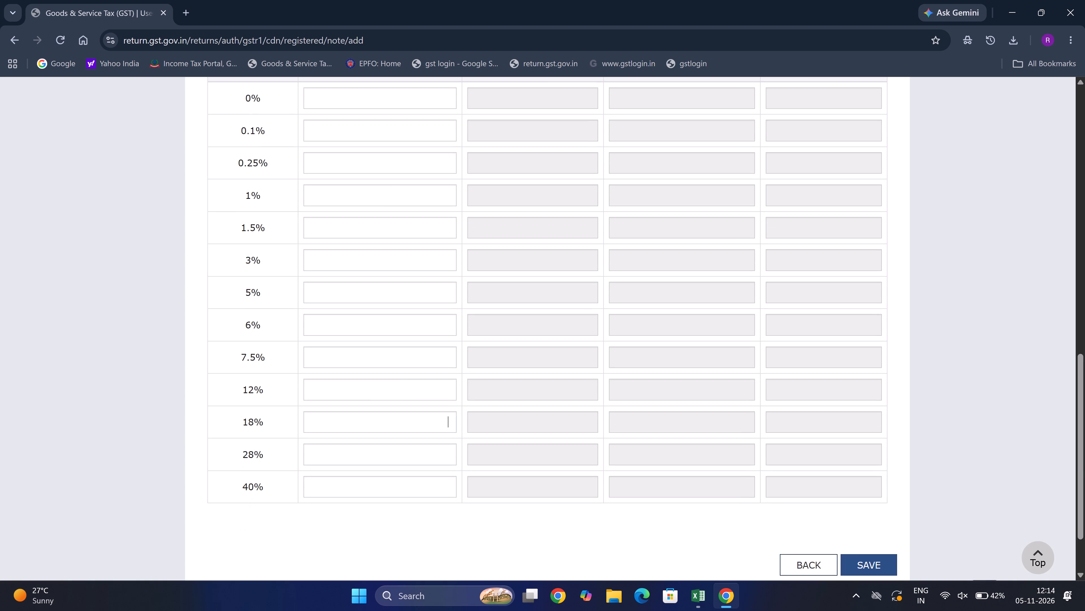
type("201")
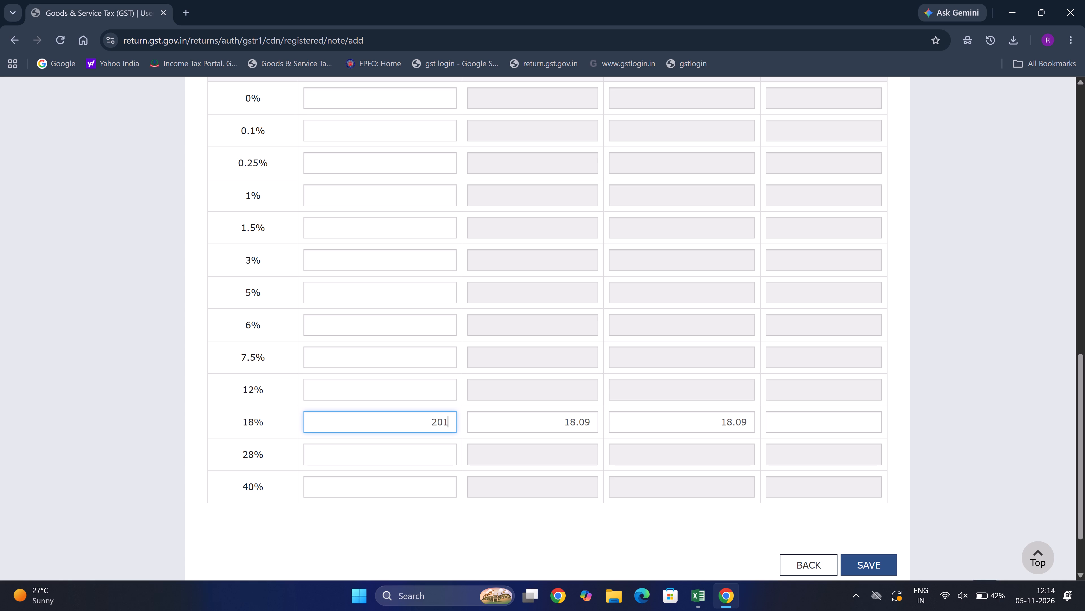
Change the debit/credit note number to 011.
scroll(368, 425, "up", 5)
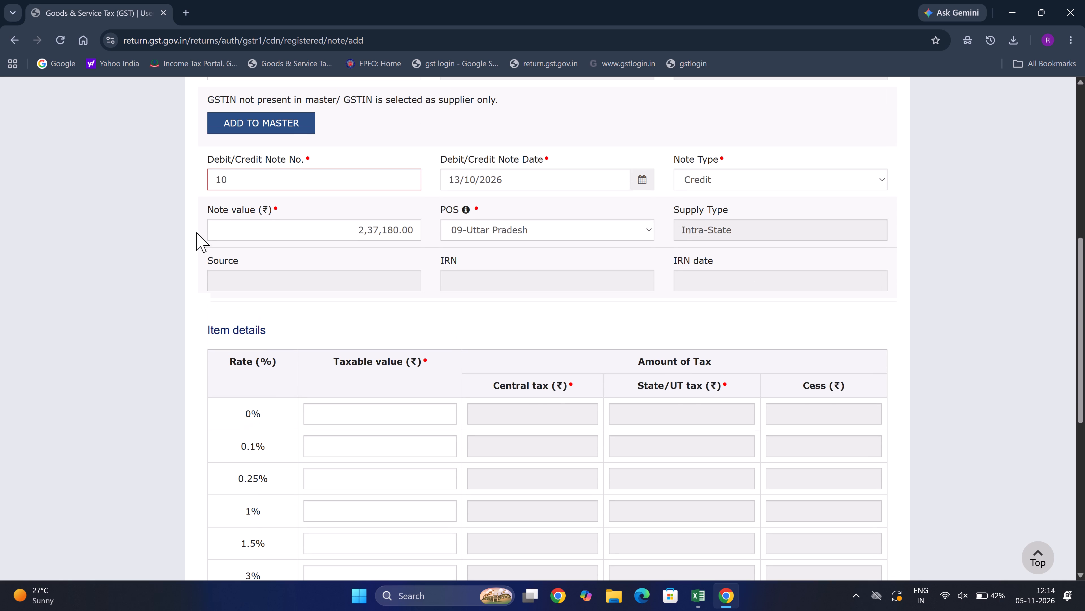
double_click(246, 182)
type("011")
Set the taxable value in the 18% rate row to 201000 and save the credit note.
scroll(406, 325, "down", 4)
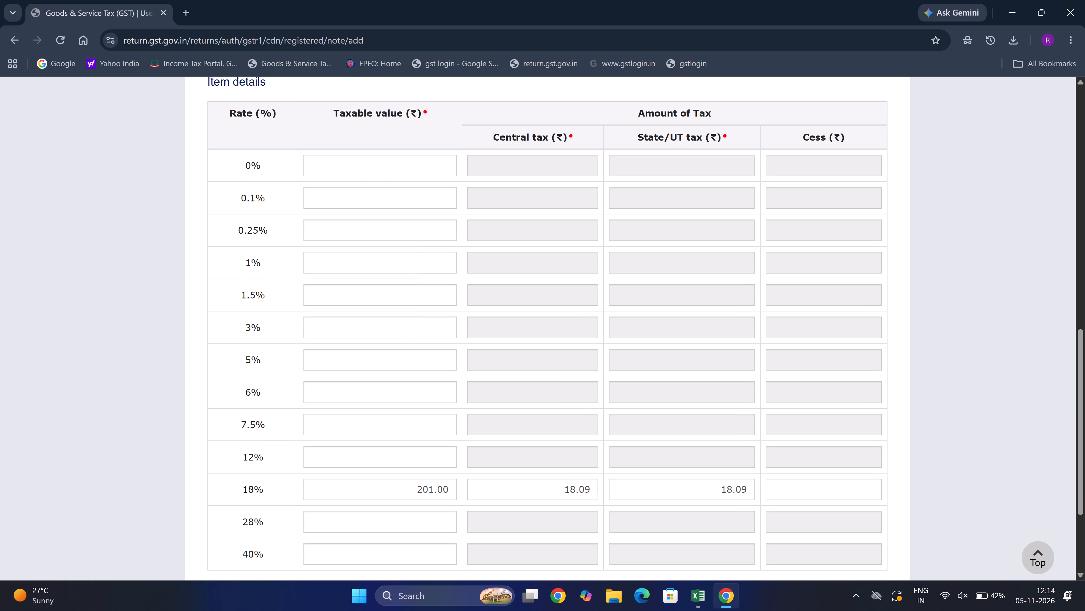
scroll(406, 325, "down", 1)
double_click(433, 400)
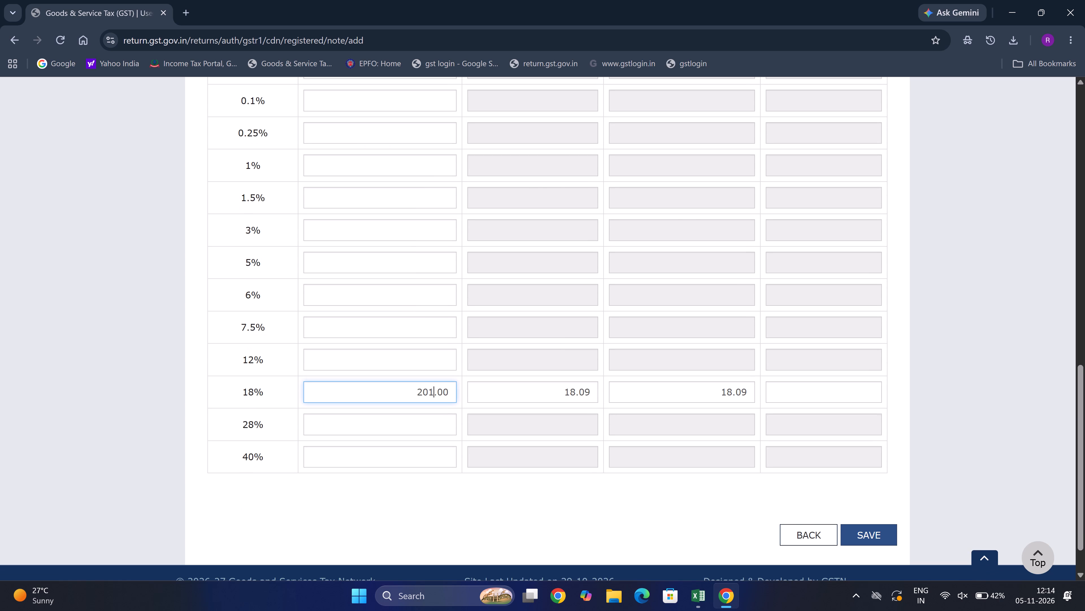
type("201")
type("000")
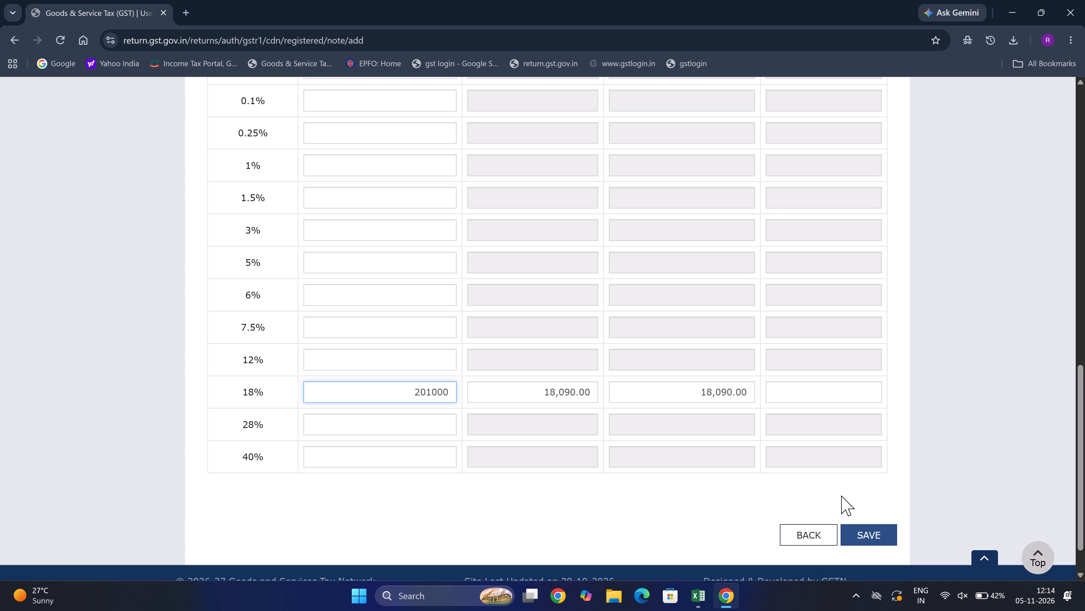
left_click(865, 530)
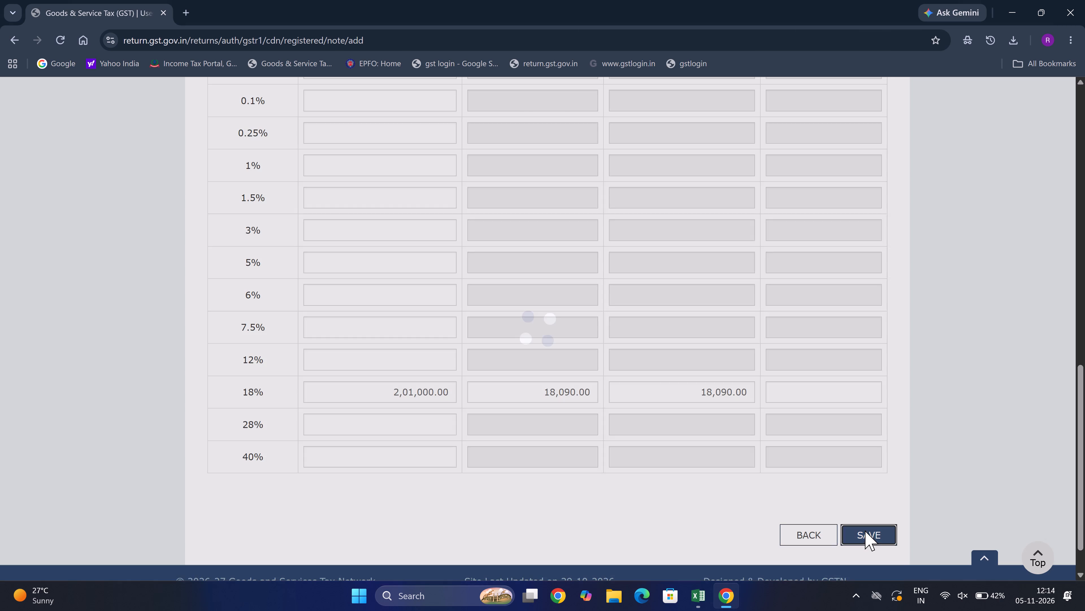
left_click(865, 530)
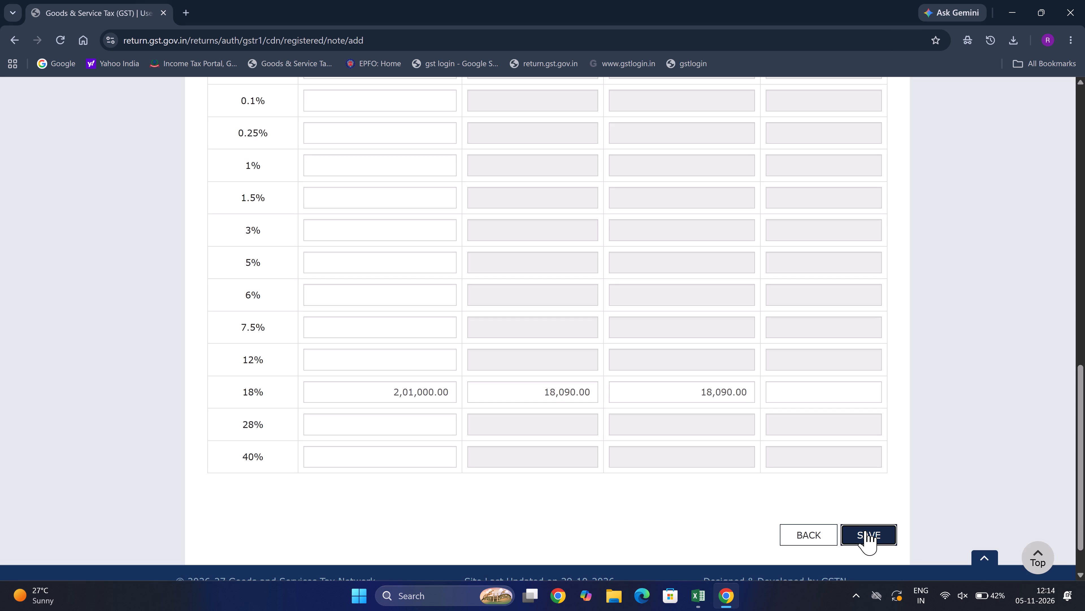
scroll(865, 530, "up", 5)
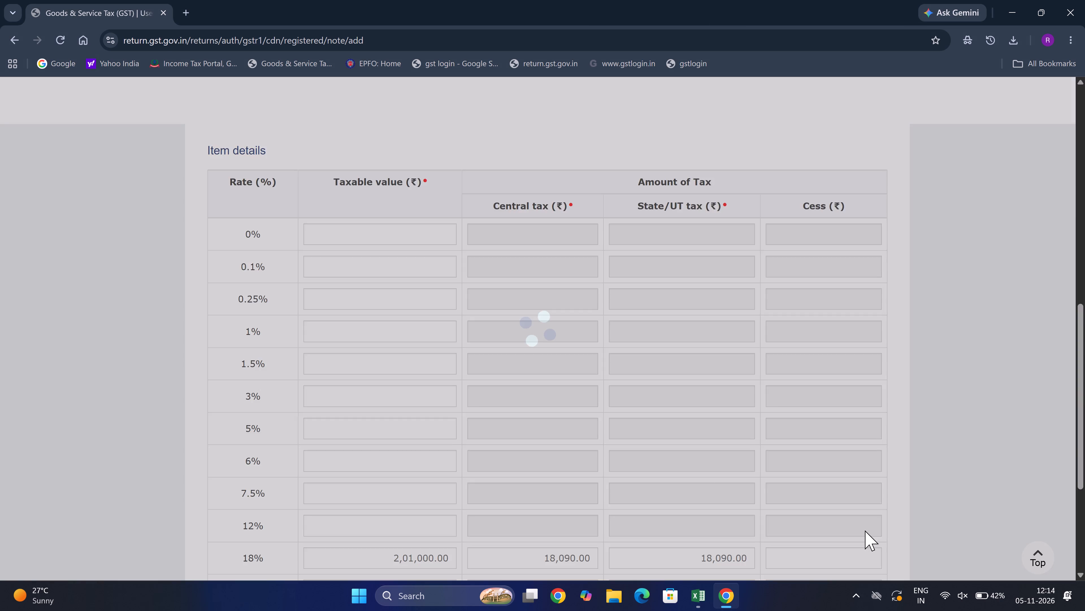
scroll(865, 530, "down", 9)
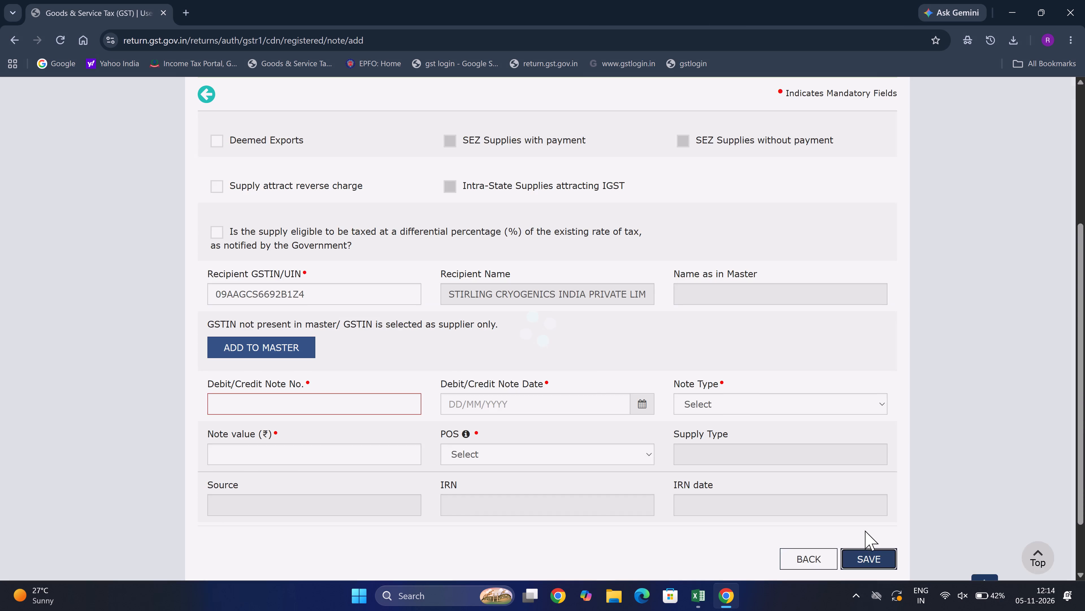
scroll(865, 530, "down", 1)
scroll(865, 530, "right", 8)
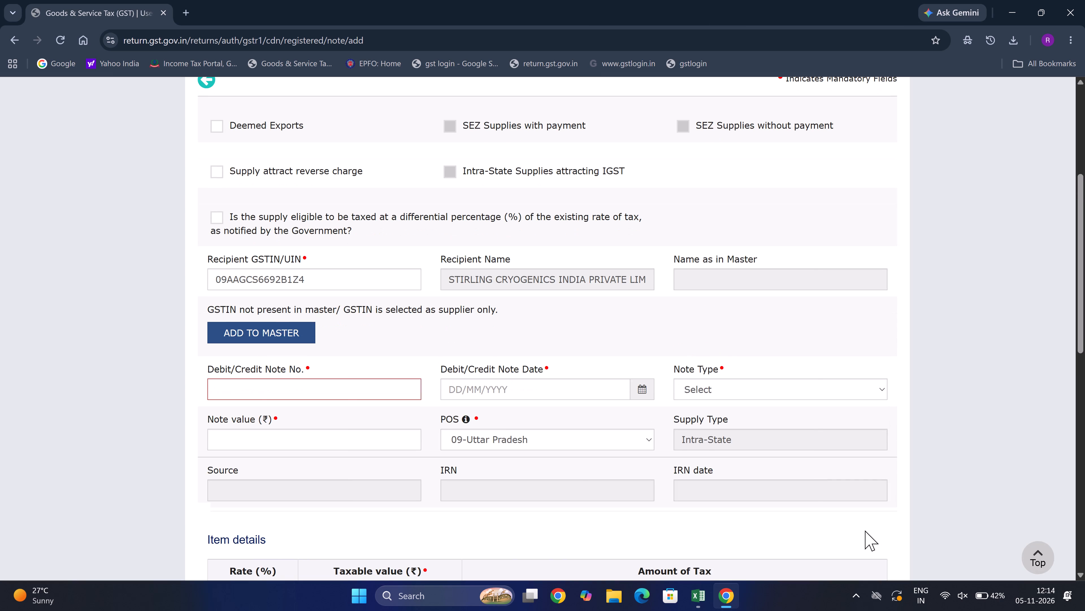
Open the processed notes of M/S KISAAN DIE TECH (P) LTD and copy the recipient's GSTIN.
scroll(865, 530, "right", 7)
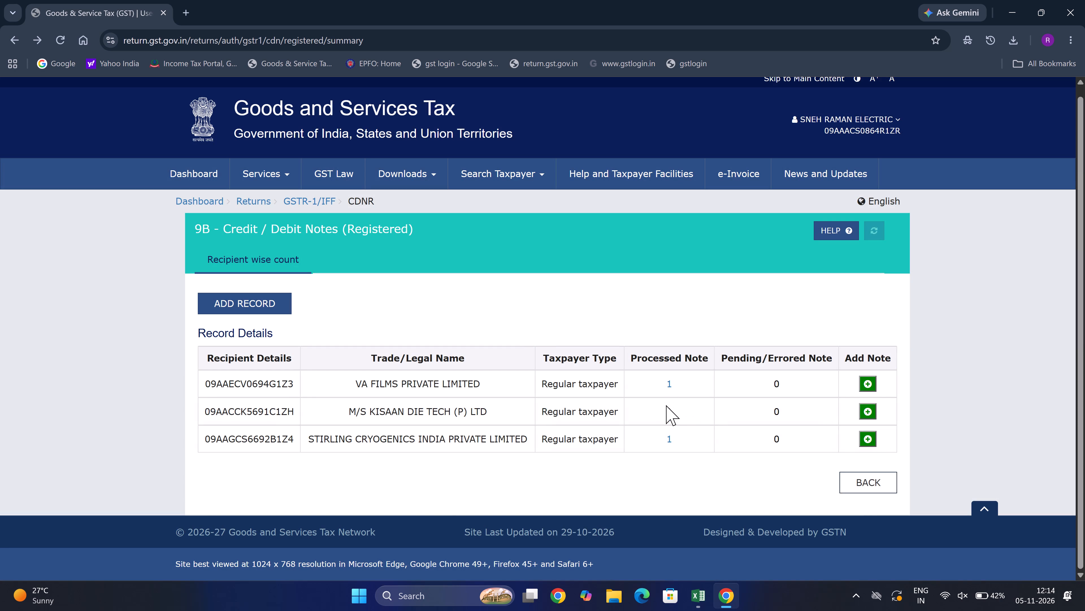
left_click(670, 411)
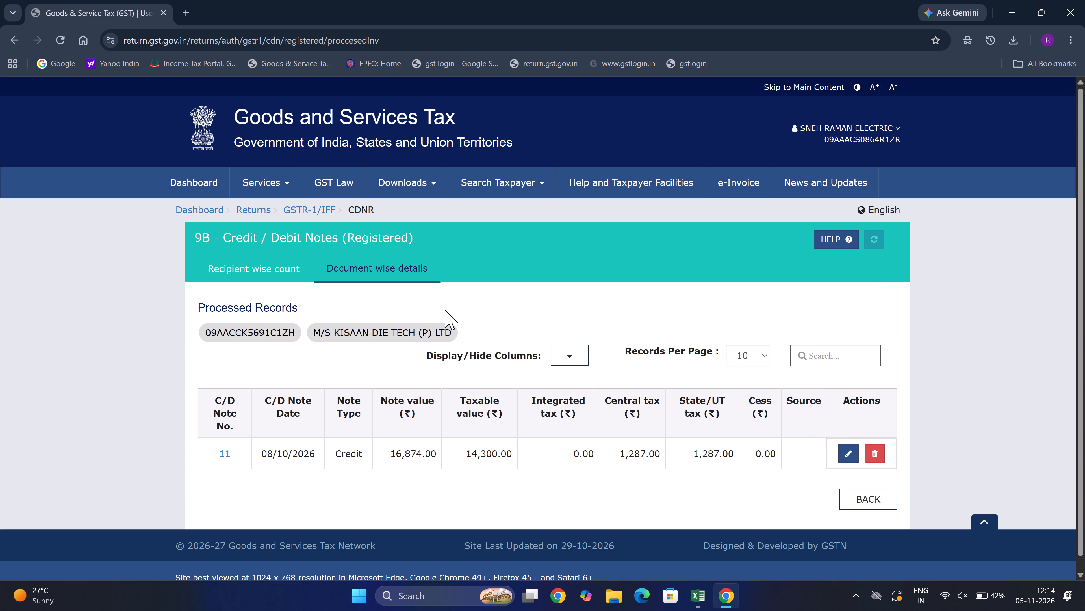
double_click(263, 338)
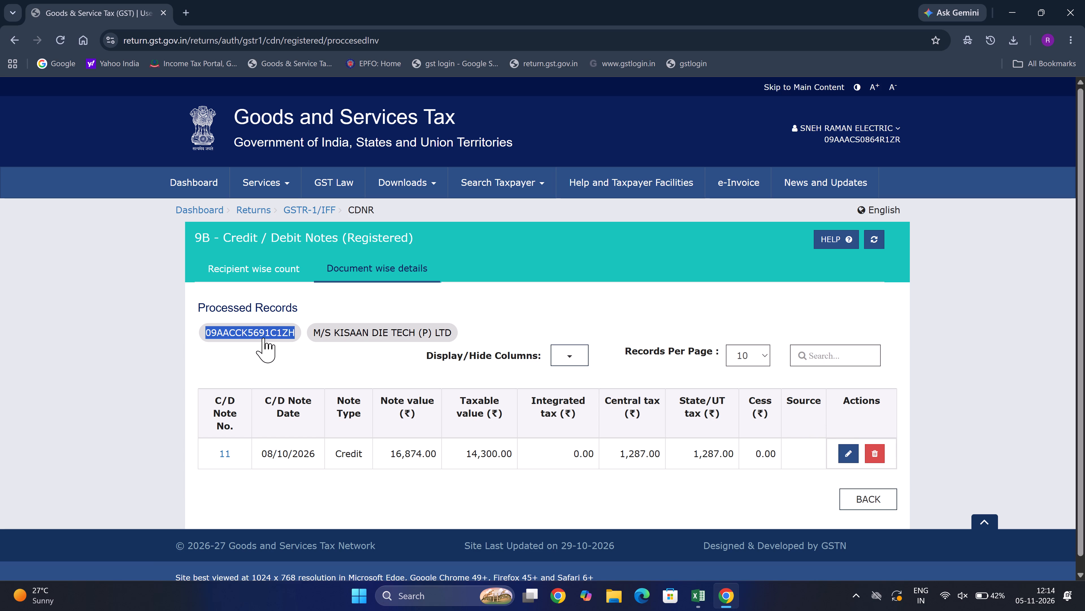
key("ctrl+c")
Delete credit note 11 of M/S KISAAN DIE TECH (P) LTD and return to the recipient-wise list.
left_click(878, 461)
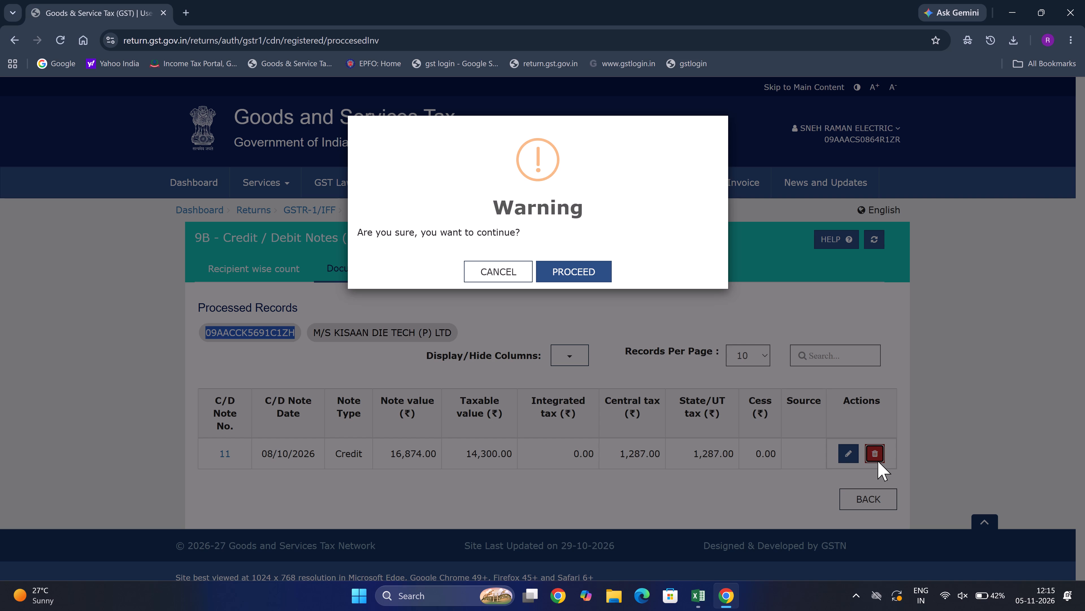
left_click(592, 270)
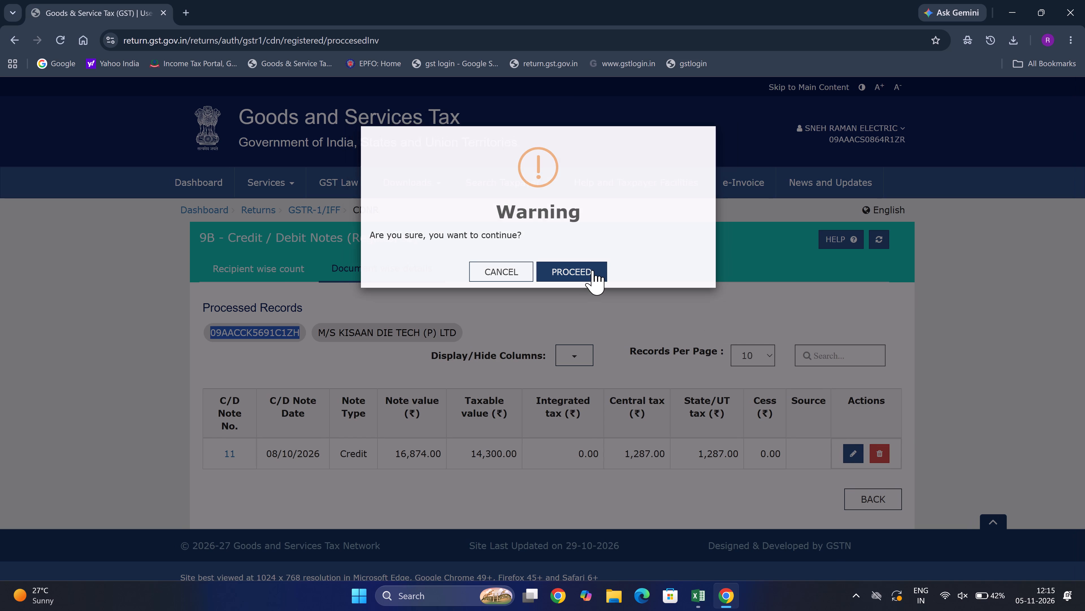
scroll(554, 333, "down", 3)
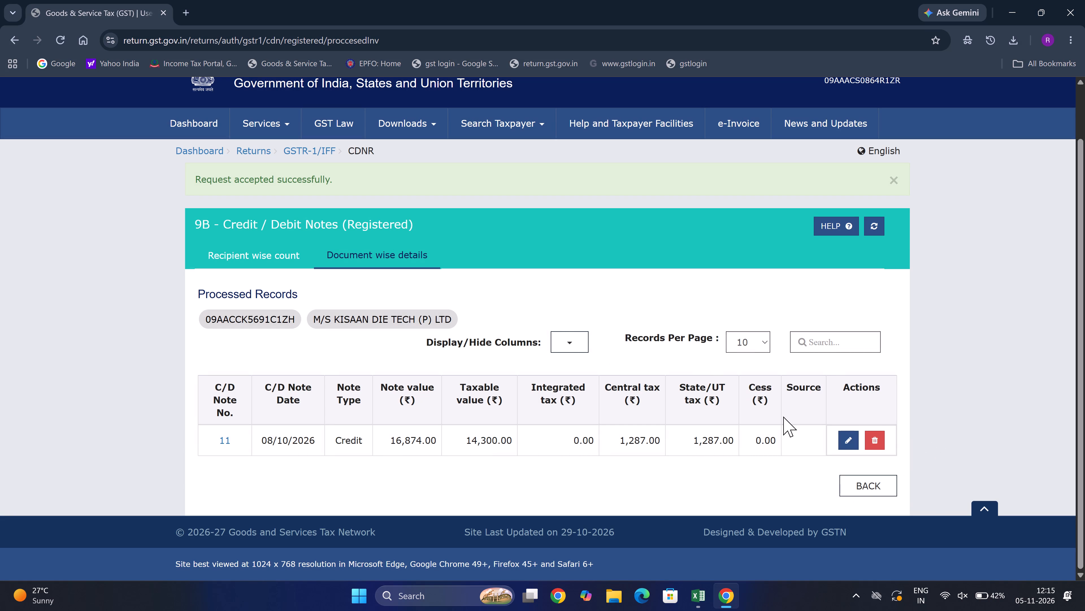
left_click(867, 485)
Add a new credit/debit note record with the copied GSTIN of M/S KISAAN DIE TECH (P) LTD as recipient.
scroll(867, 485, "down", 3)
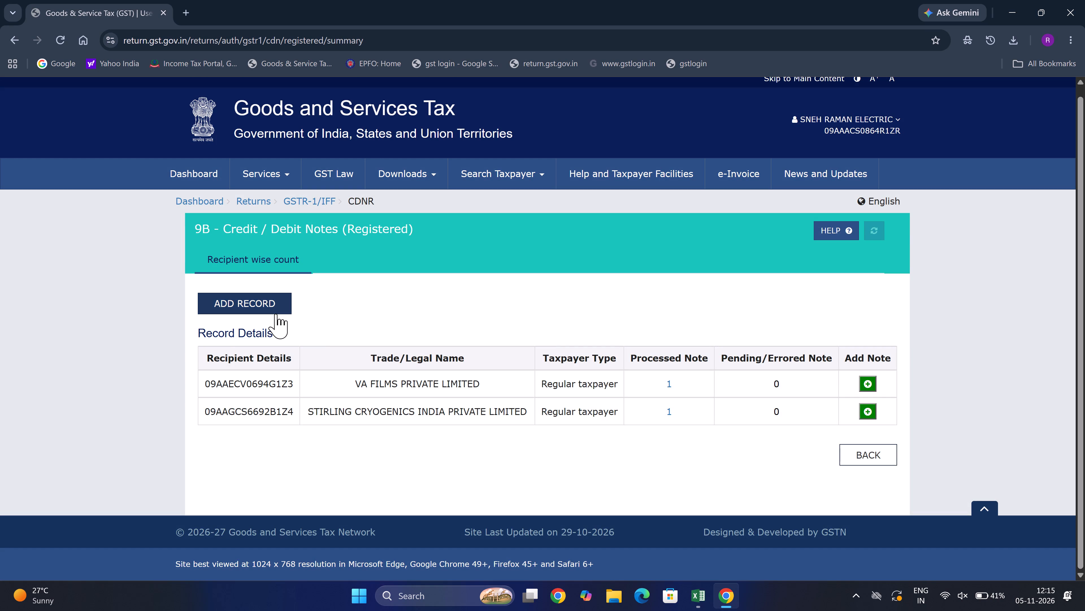
left_click(275, 314)
left_click(358, 477)
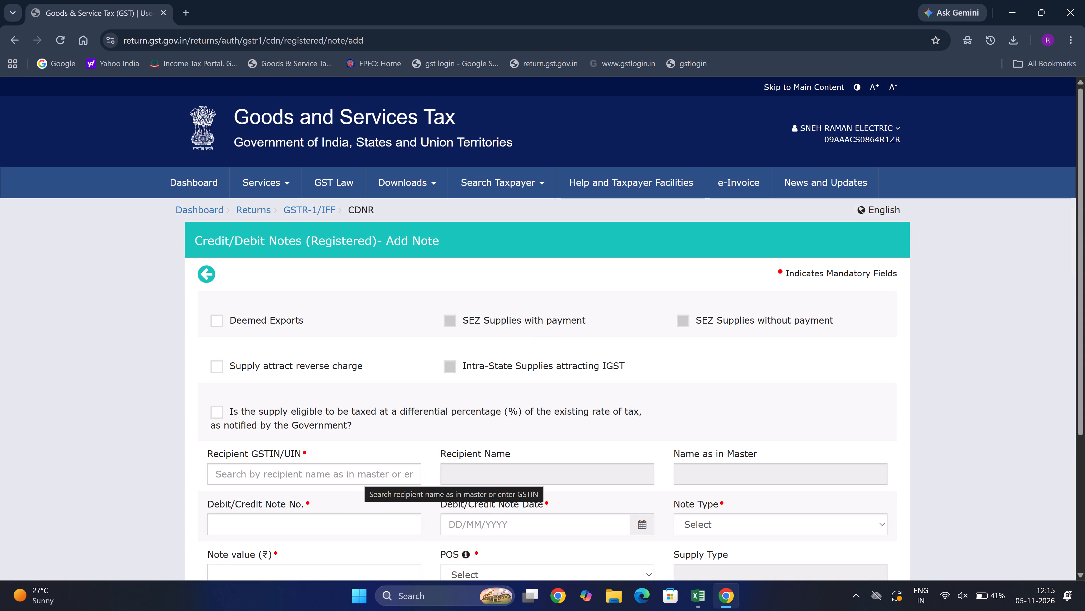
left_click(358, 477)
key("ctrl+v")
scroll(358, 477, "down", 1)
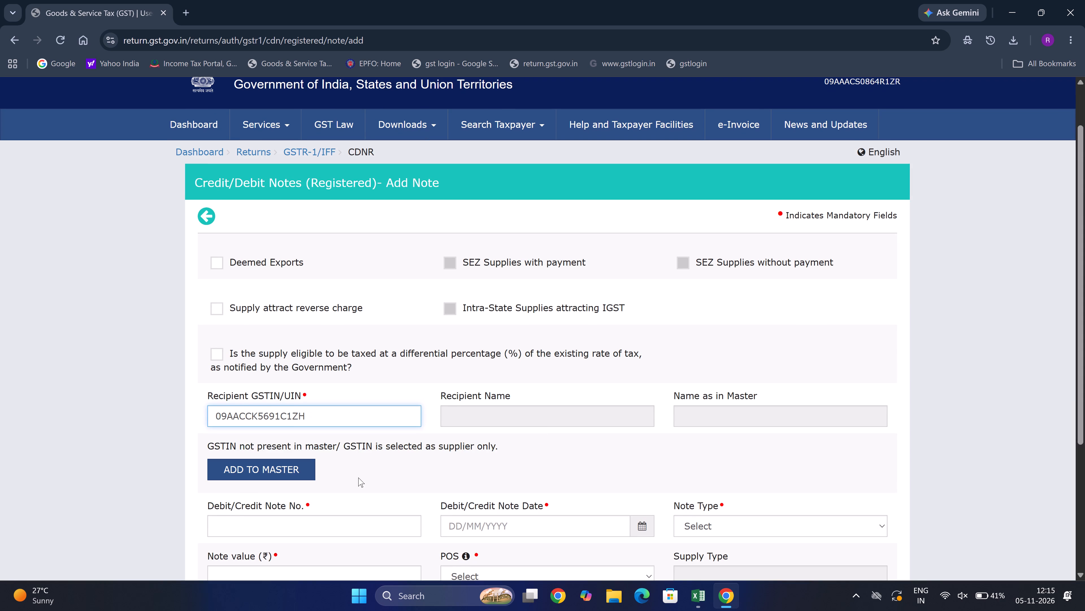
scroll(358, 477, "down", 2)
Enter note number 10, date 08/10/2026, note type Credit and note value 16874.
left_click(338, 438)
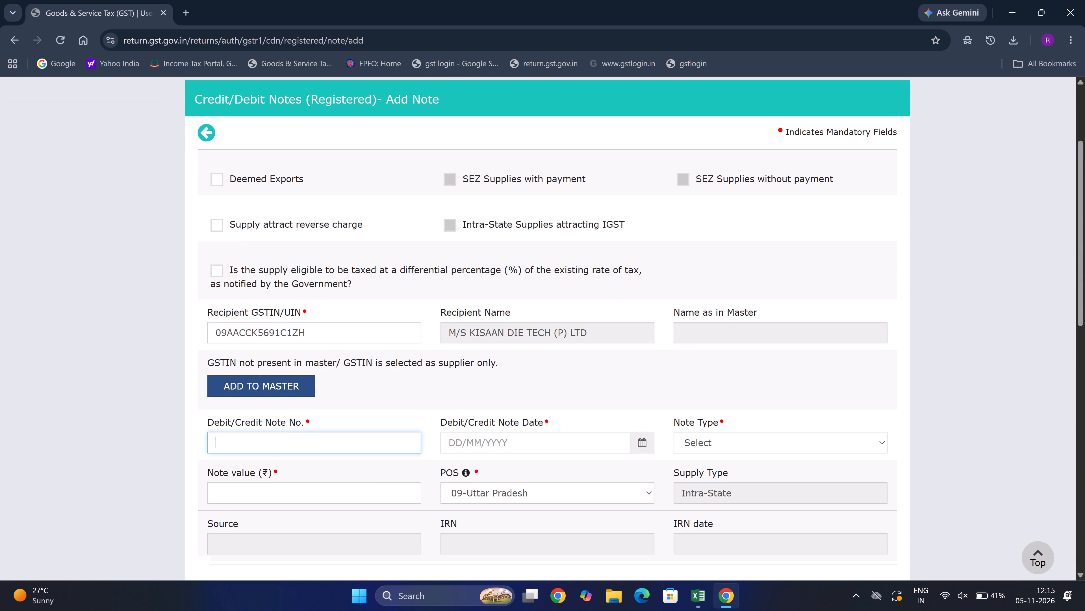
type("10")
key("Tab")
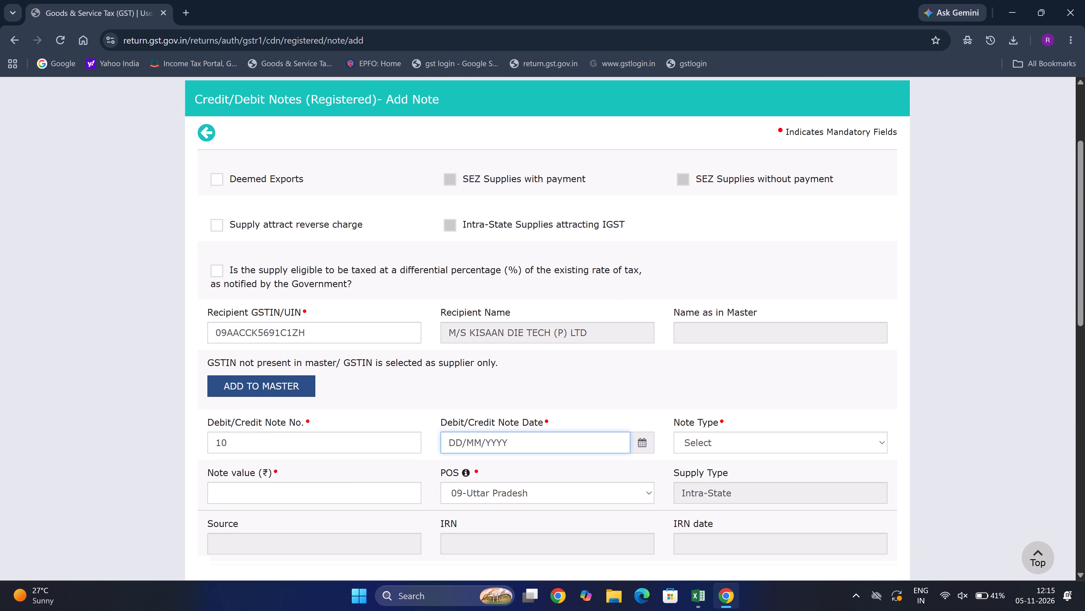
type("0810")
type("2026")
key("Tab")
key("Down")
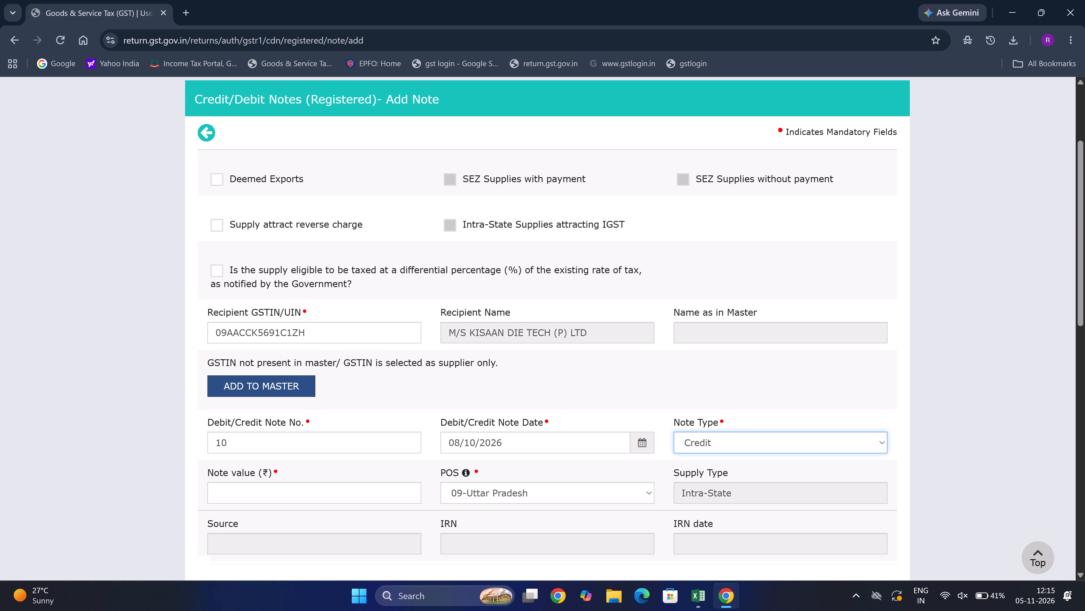
scroll(338, 438, "down", 1)
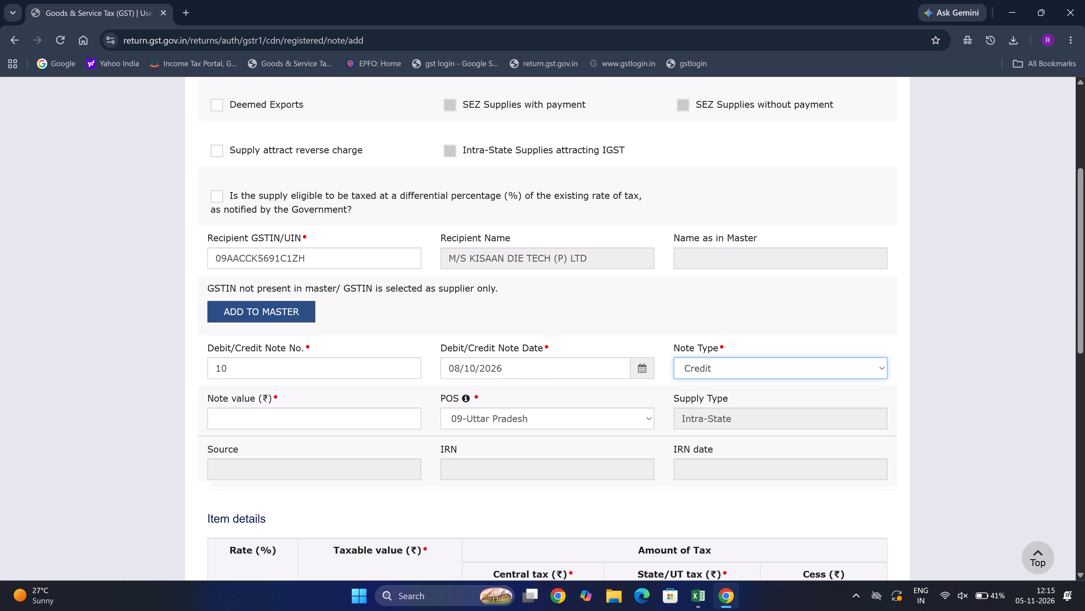
left_click(310, 423)
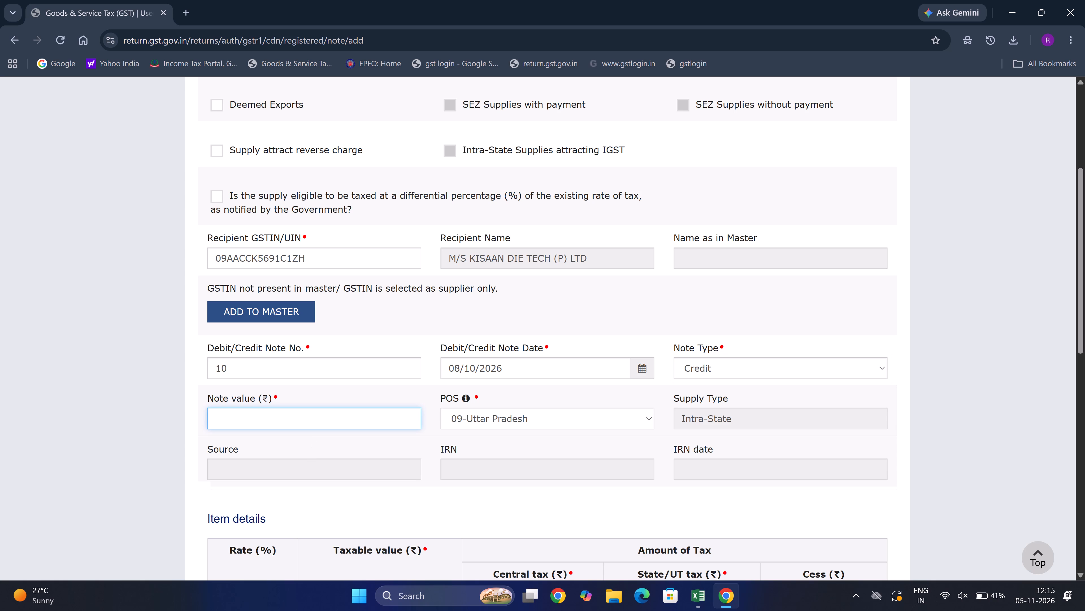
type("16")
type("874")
Enter 14300 as the taxable value in the 18% rate row and save the credit note.
scroll(310, 423, "down", 4)
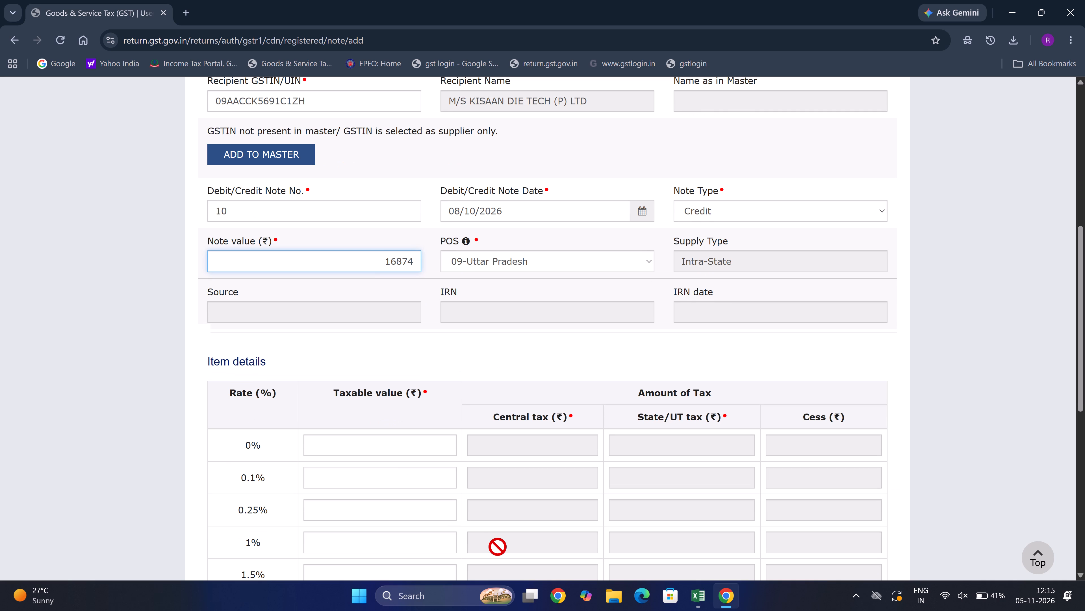
scroll(497, 547, "down", 3)
scroll(369, 533, "down", 2)
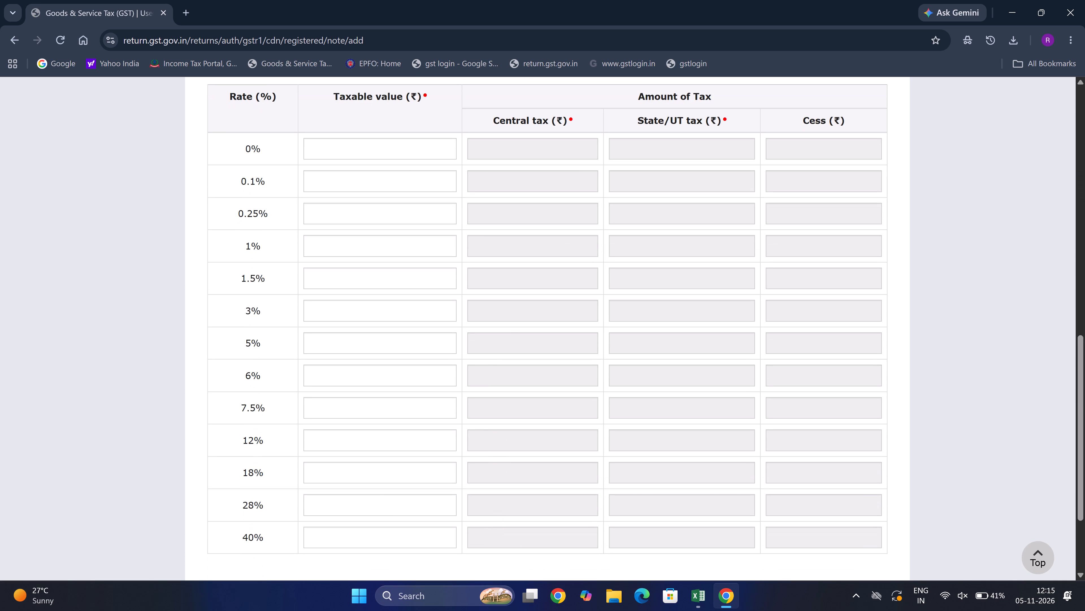
left_click(379, 477)
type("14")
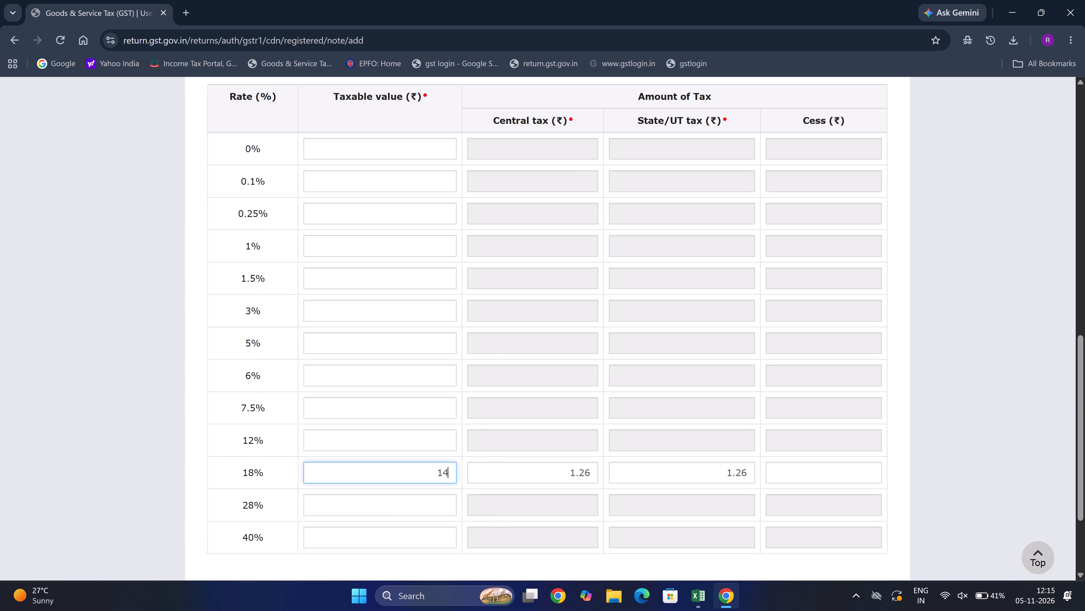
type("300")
scroll(728, 461, "down", 2)
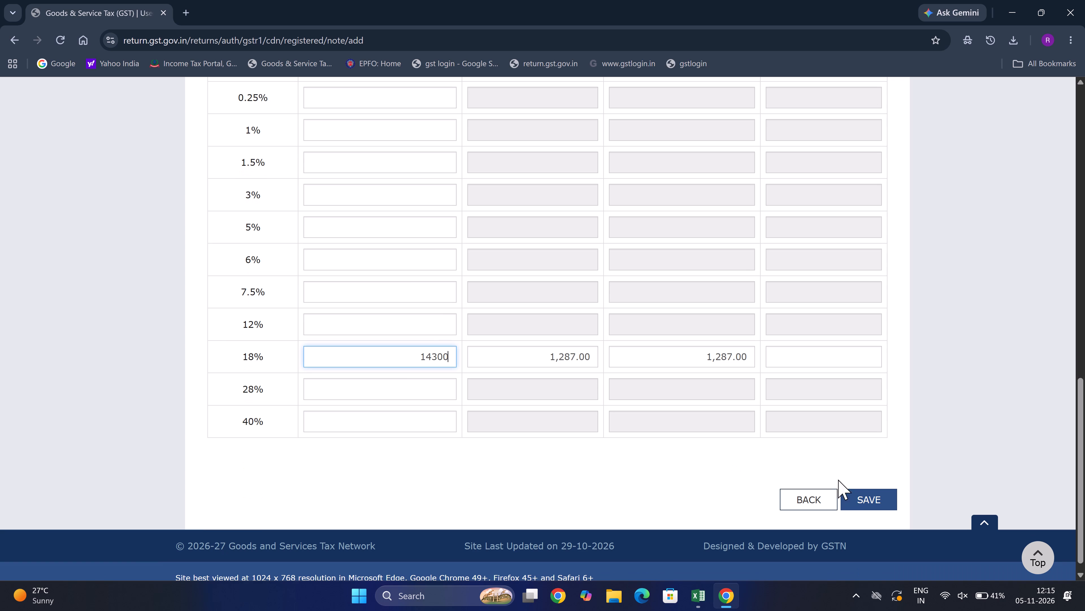
left_click(869, 503)
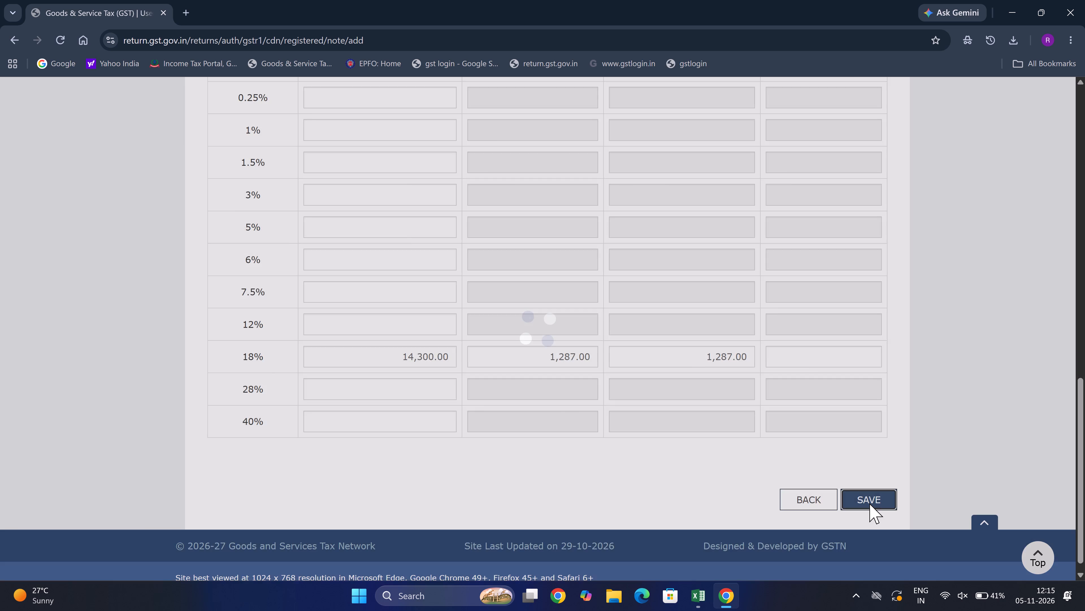
left_click(869, 503)
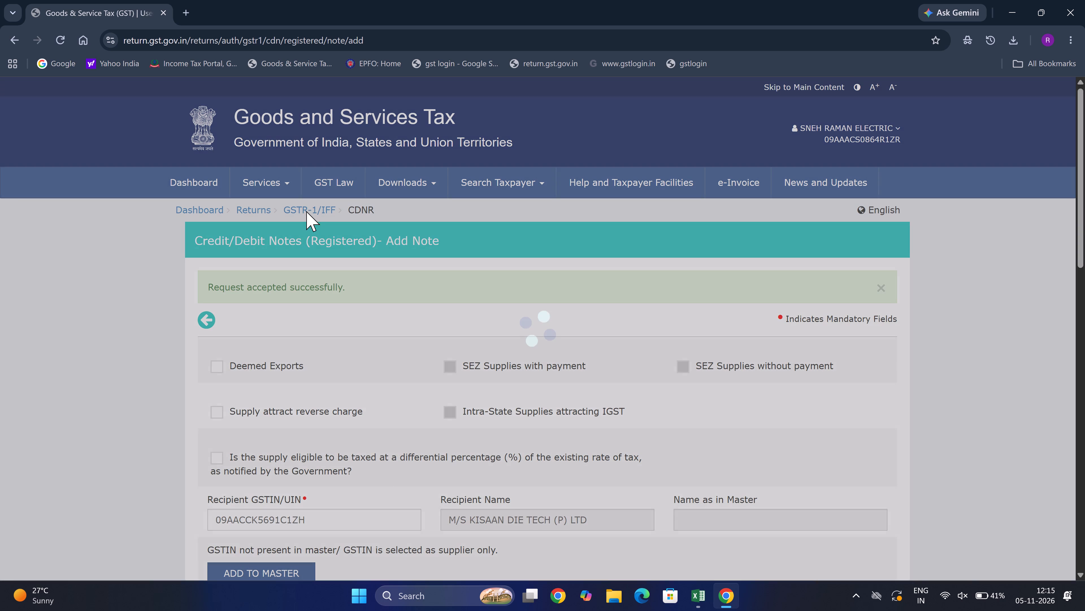
Return to the GSTR-1 overview for October and generate the return summary.
left_click(306, 211)
left_click(306, 211)
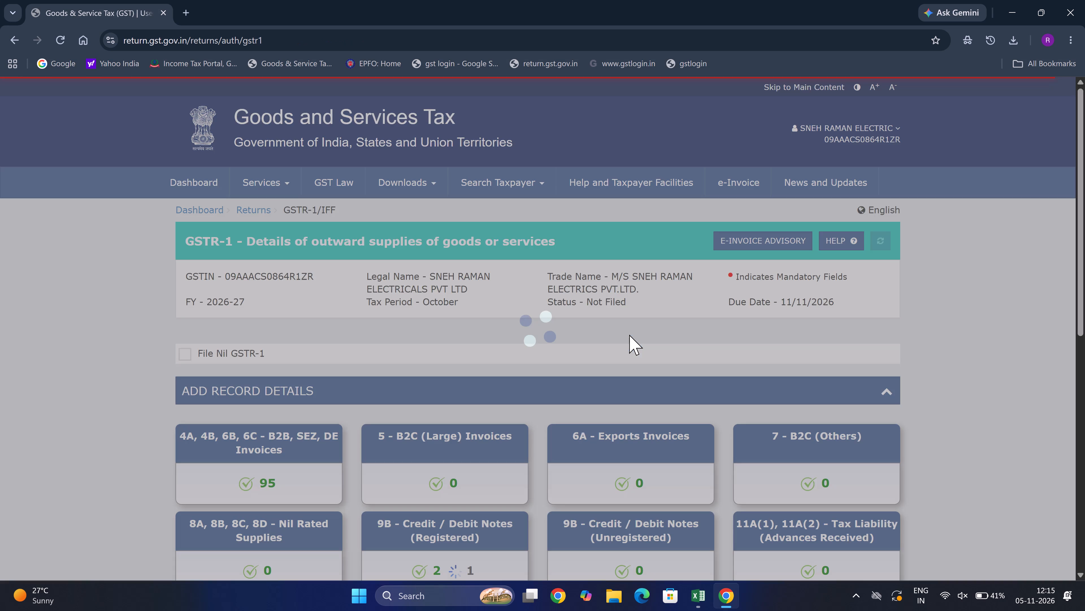
scroll(629, 335, "down", 9)
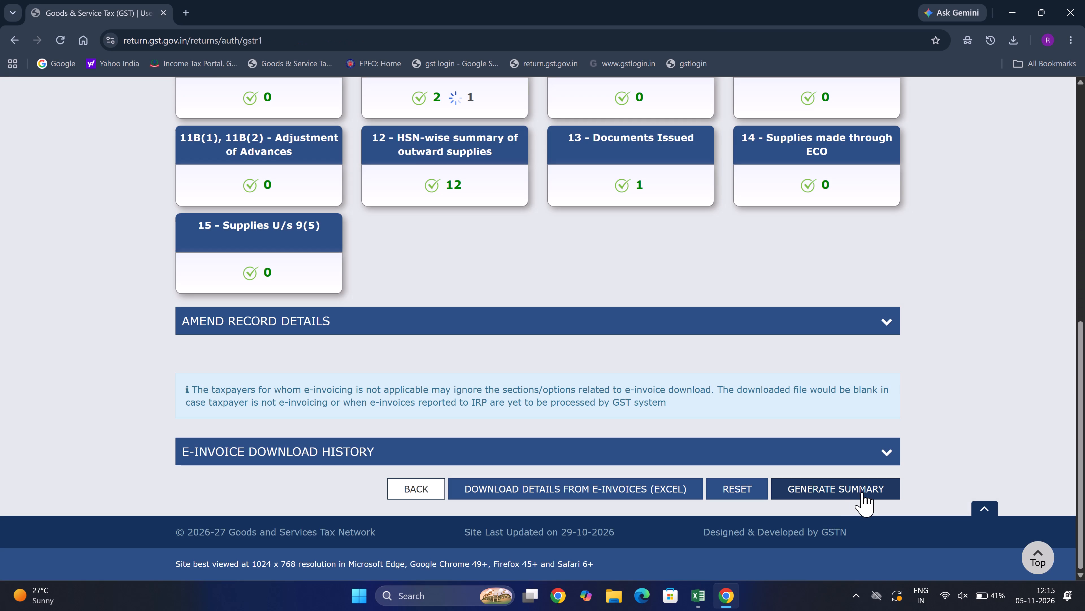
left_click(866, 491)
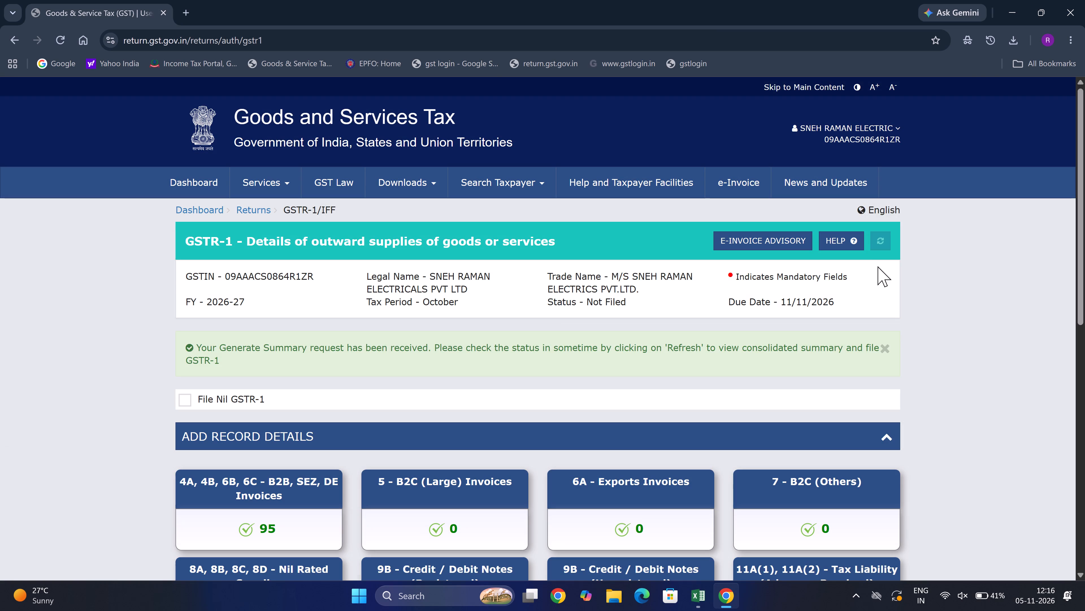
Refresh the GSTR-1 status and proceed to the filing summary.
left_click(883, 245)
scroll(883, 245, "down", 10)
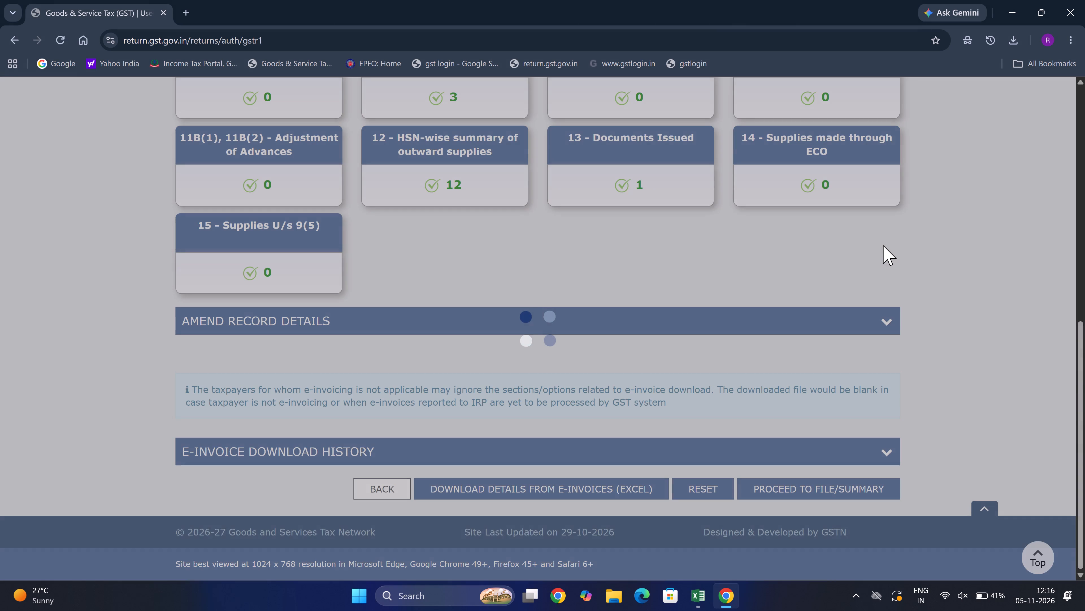
left_click(862, 492)
Review the consolidated summary from the B2B supplies through the 9B credit/debit notes, HSN-wise summary and documents issued.
scroll(862, 492, "down", 2)
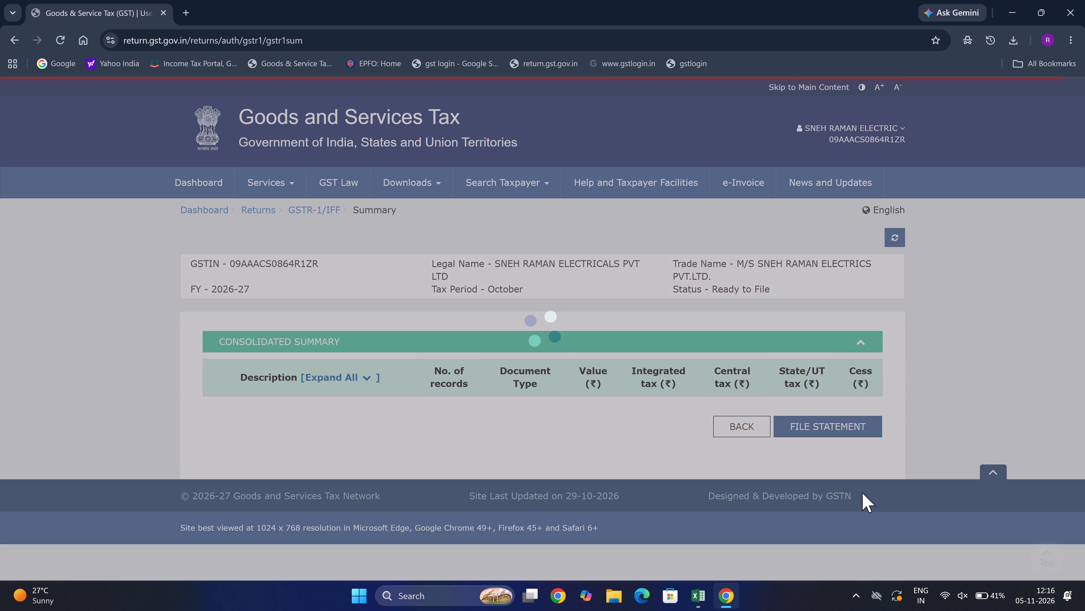
scroll(862, 492, "down", 4)
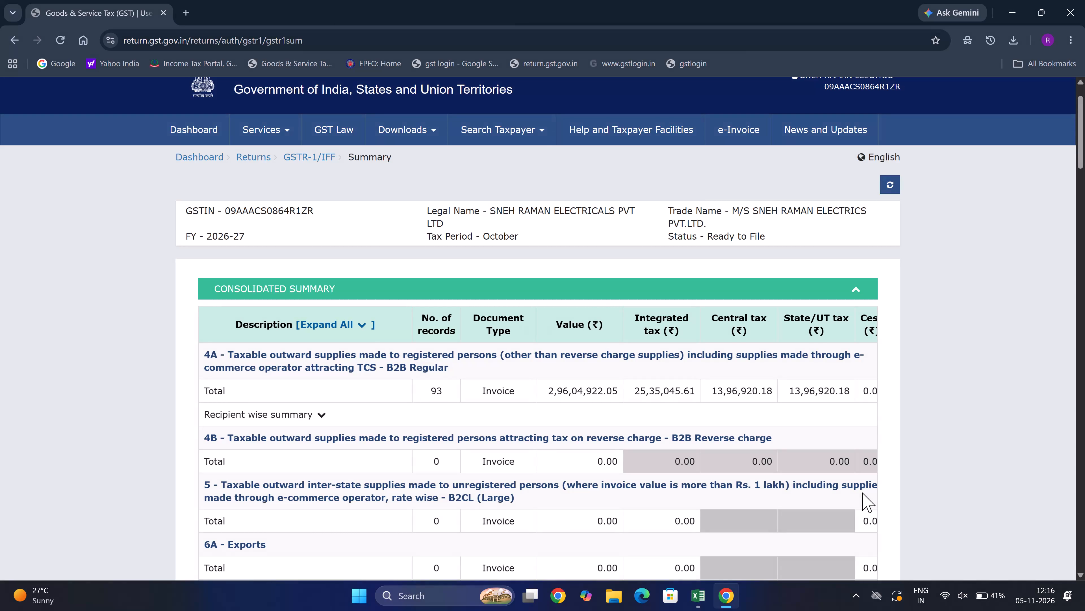
scroll(862, 492, "down", 3)
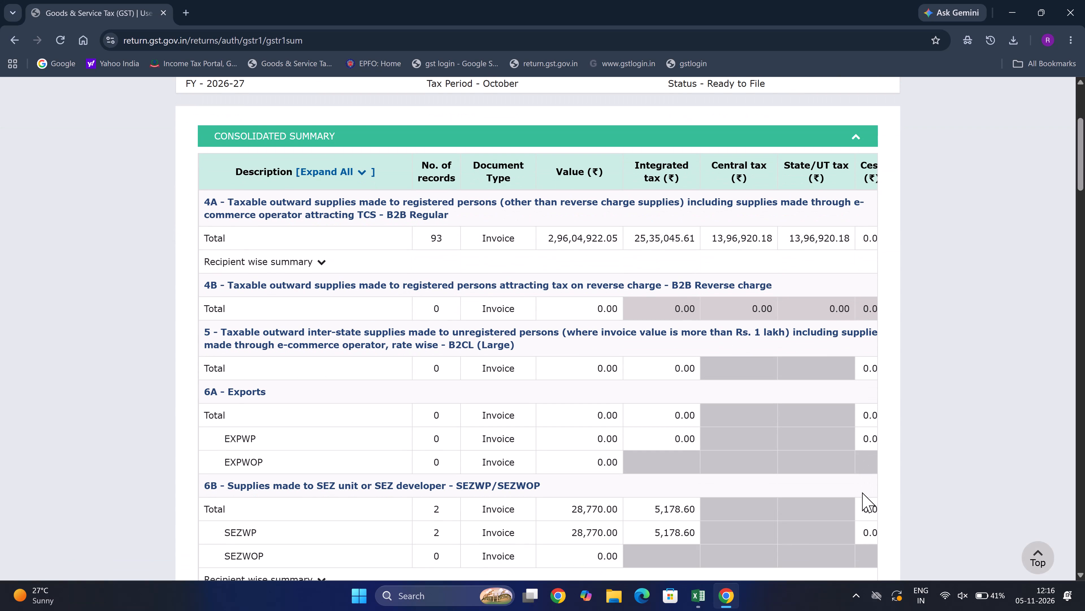
scroll(862, 492, "down", 9)
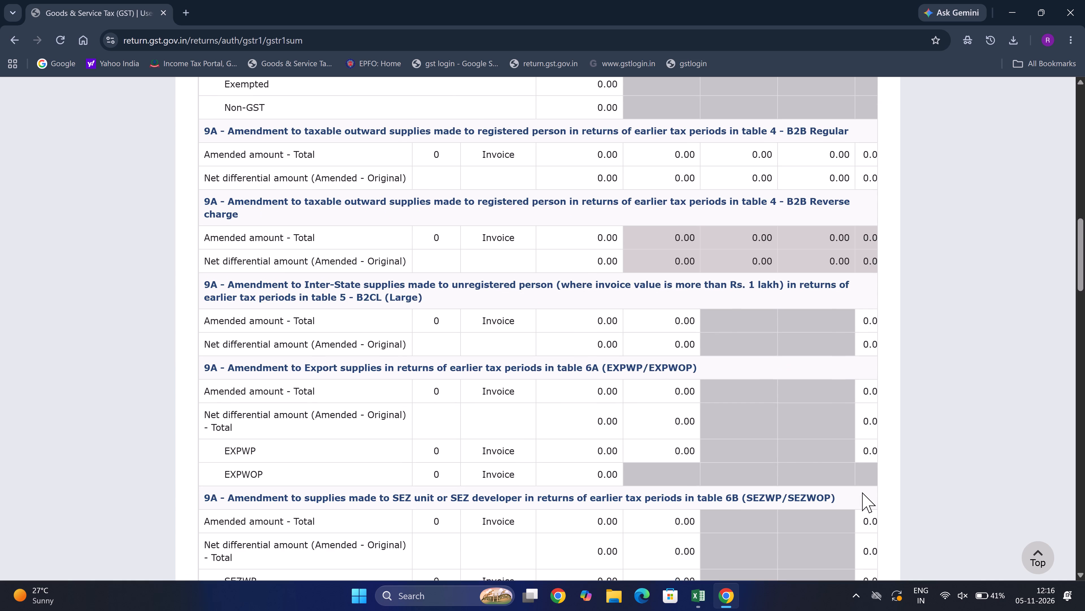
scroll(862, 492, "down", 7)
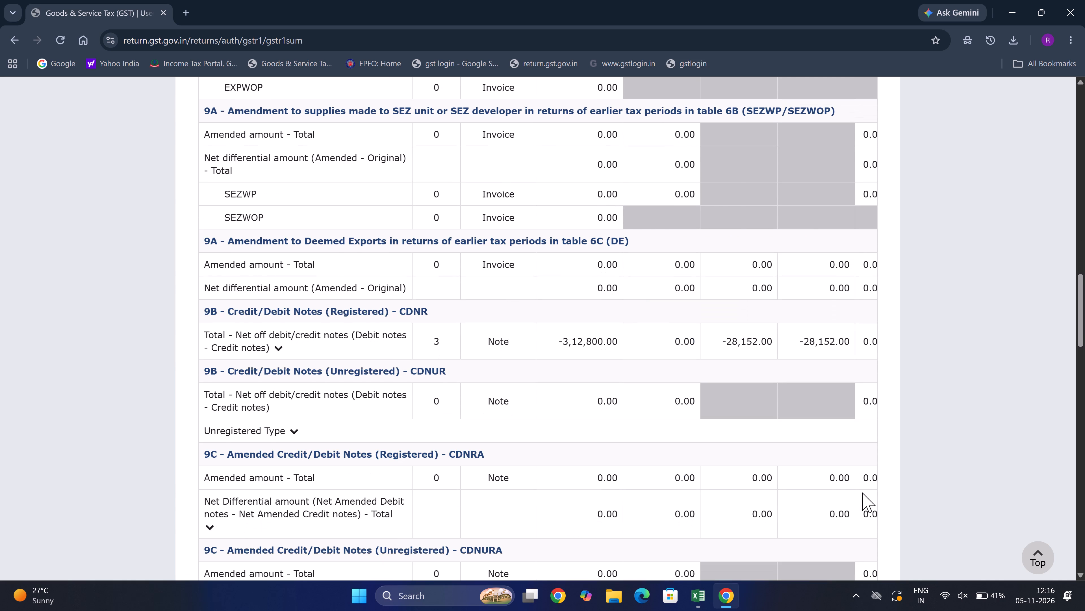
scroll(862, 492, "down", 4)
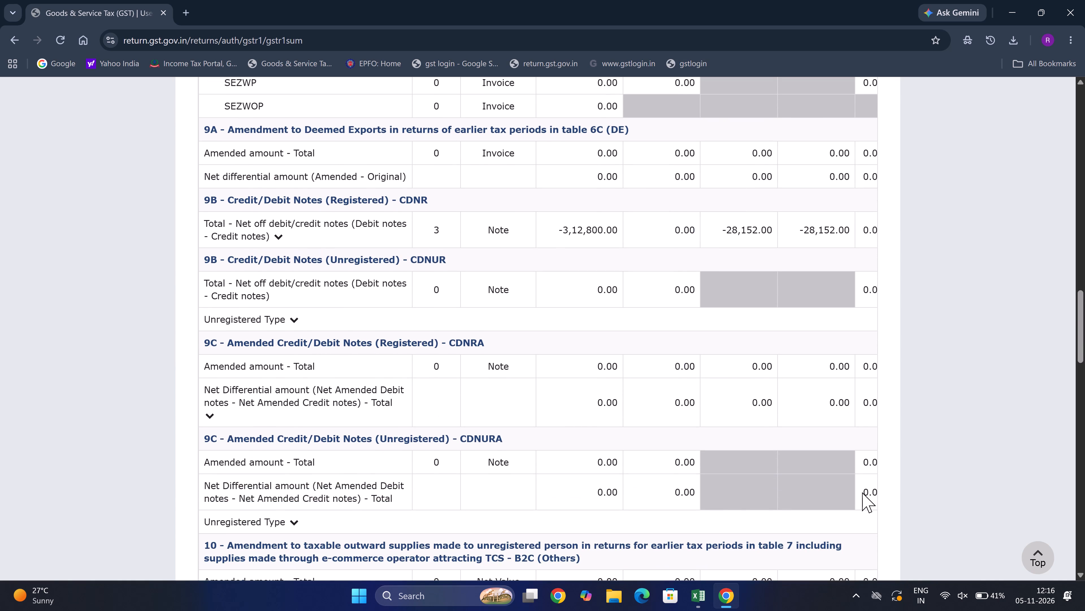
scroll(862, 492, "down", 4)
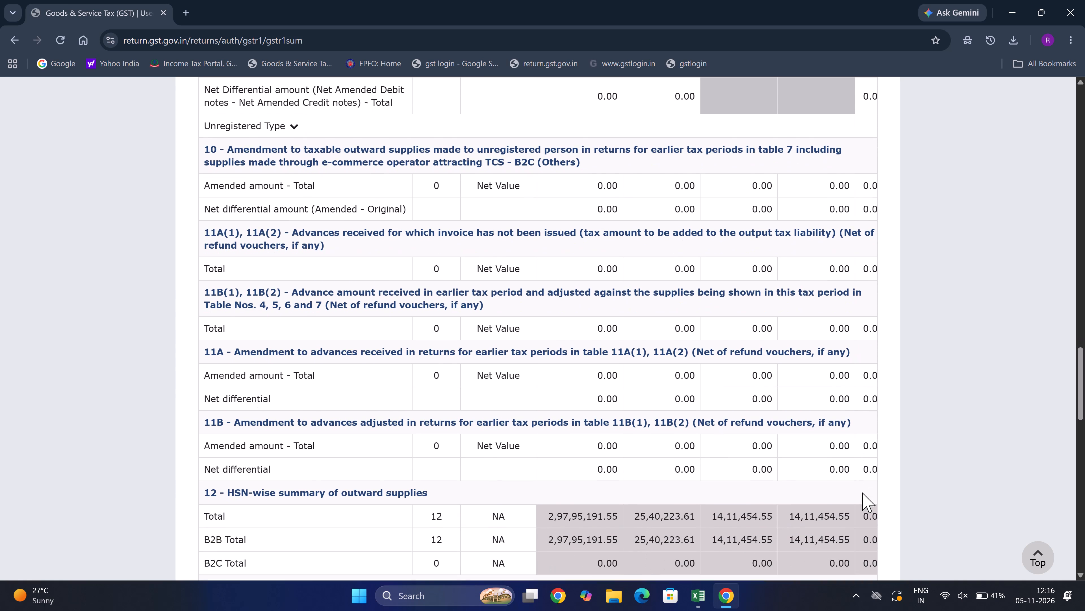
scroll(862, 492, "down", 3)
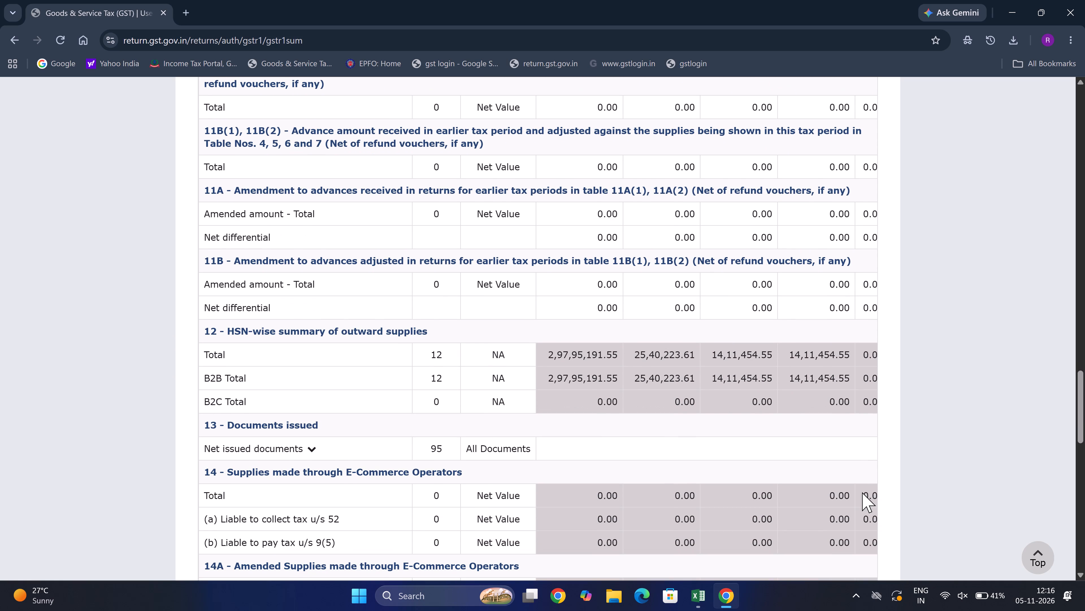
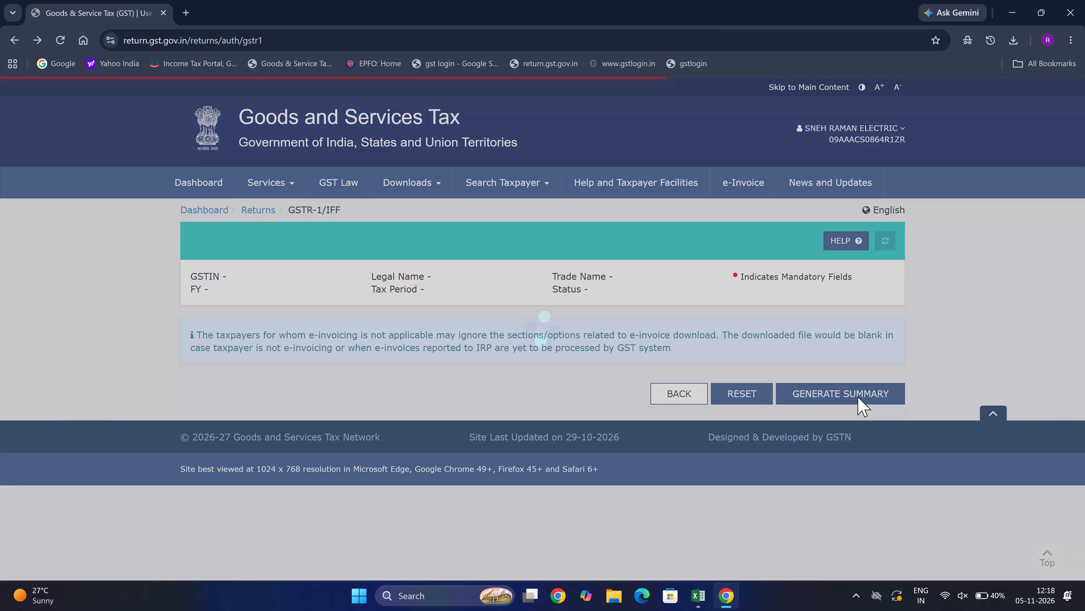
Open the 7 - B2C (Others) section from the October GSTR-1 record details.
scroll(837, 371, "down", 2)
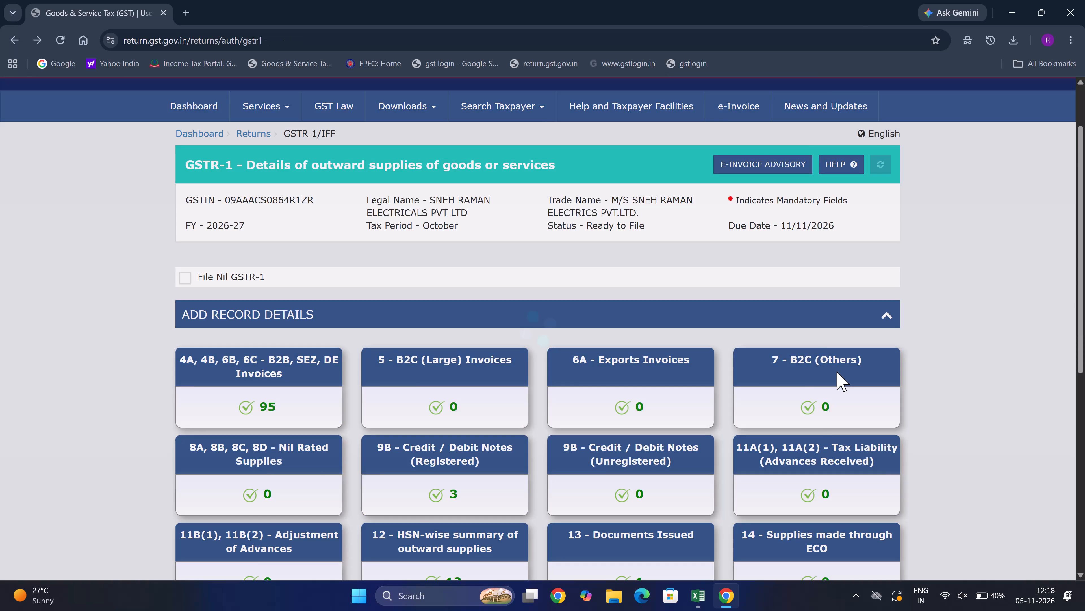
left_click(811, 298)
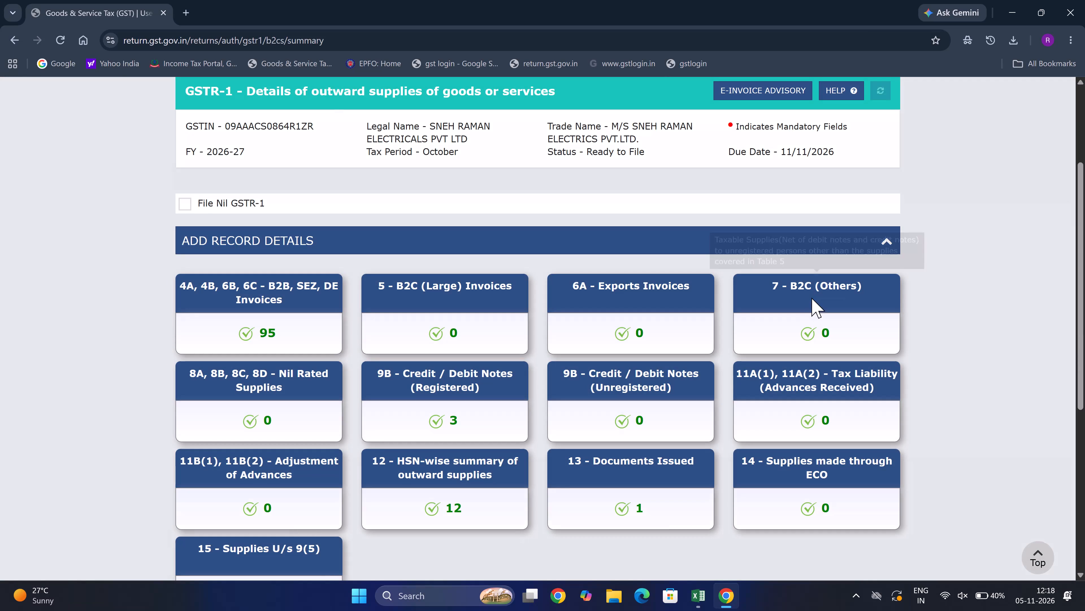
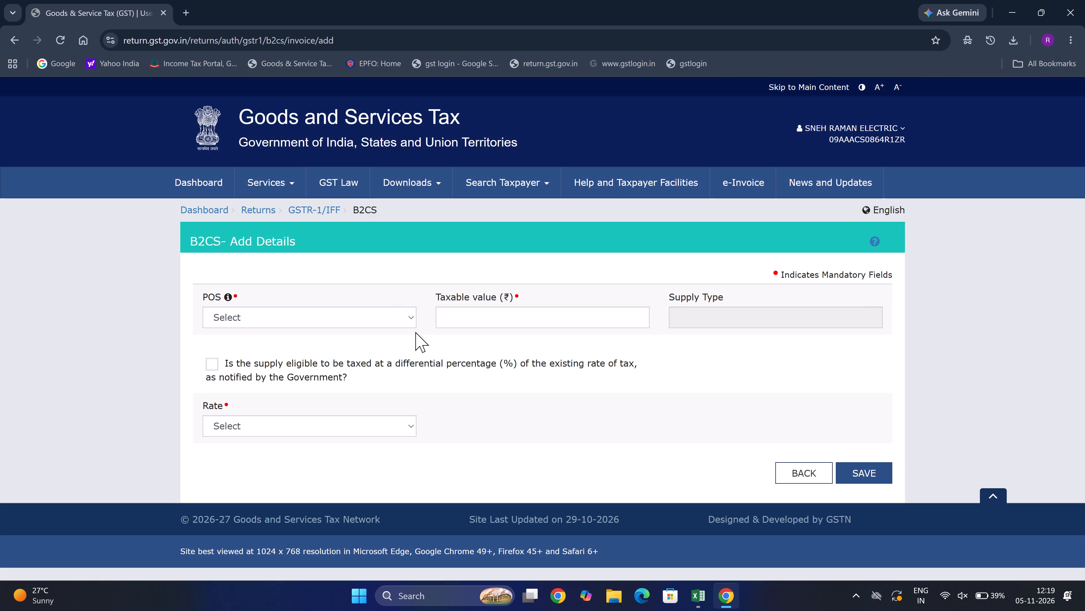
Save a B2CS record for place of supply 09-Uttar Pradesh with taxable value 4,60,000 and an 18% rate.
left_click(386, 321)
scroll(334, 335, "down", 4)
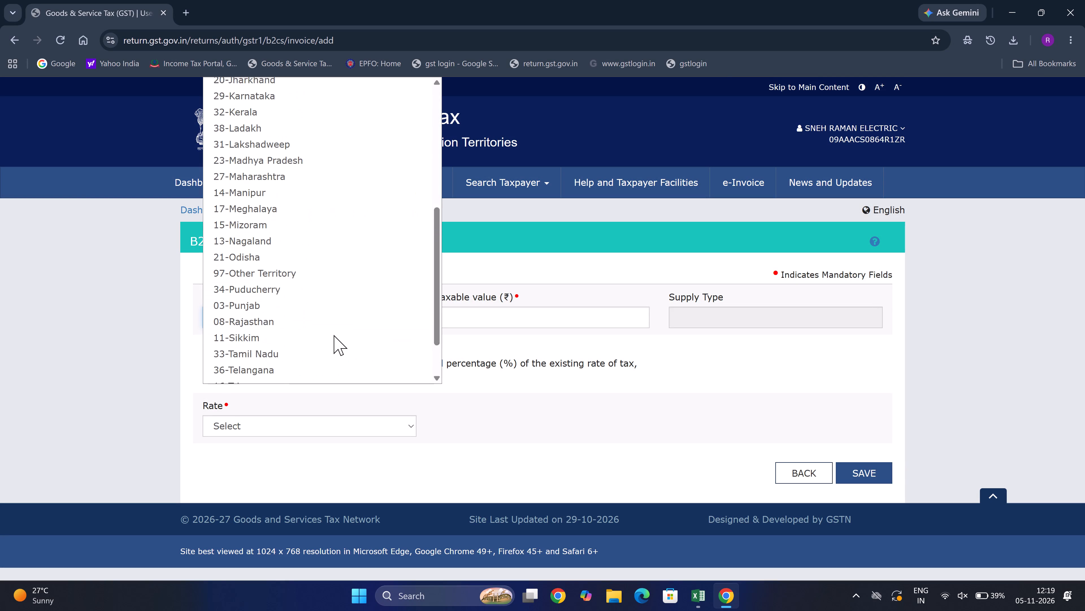
scroll(272, 338, "down", 2)
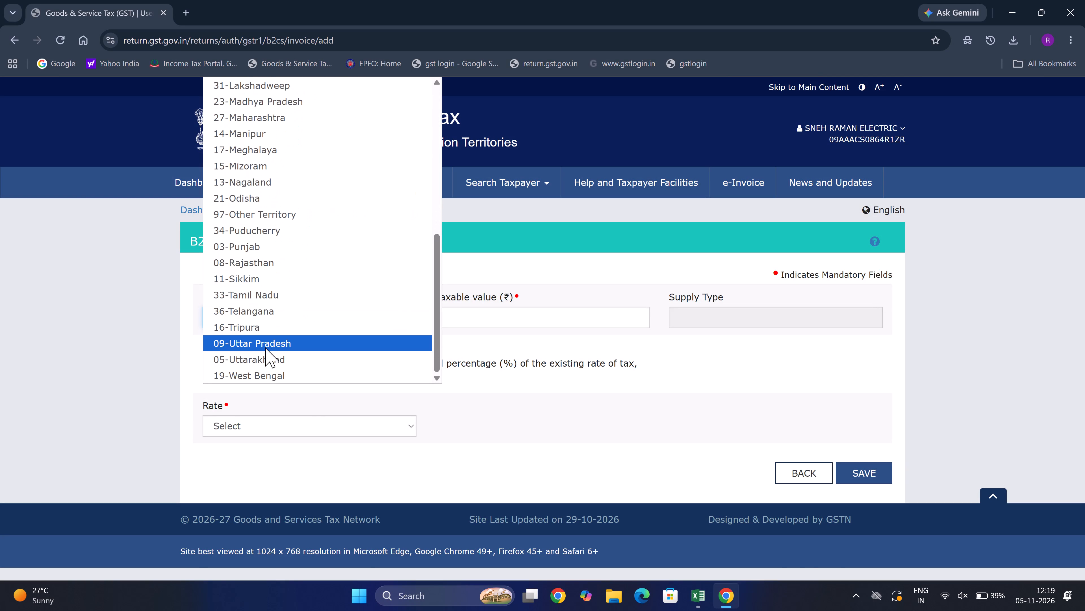
left_click(265, 347)
left_click(565, 316)
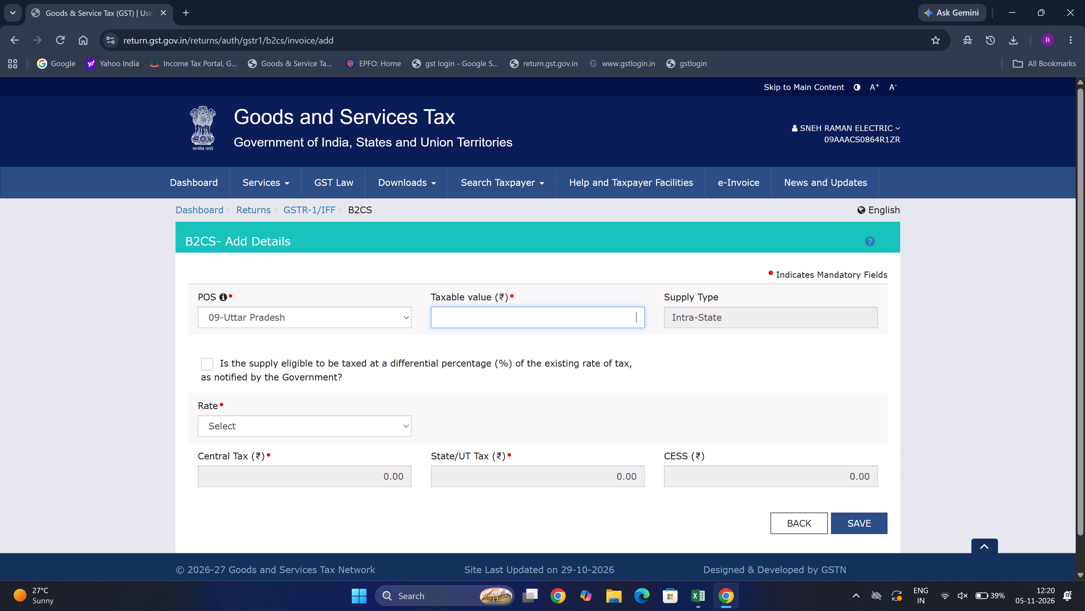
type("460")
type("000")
left_click(314, 425)
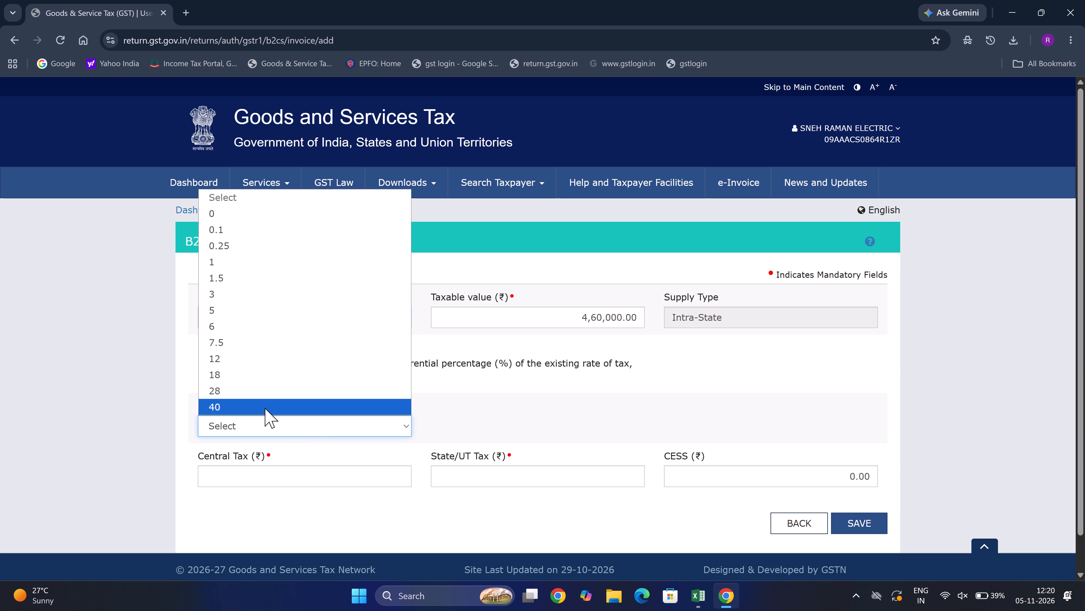
left_click(246, 374)
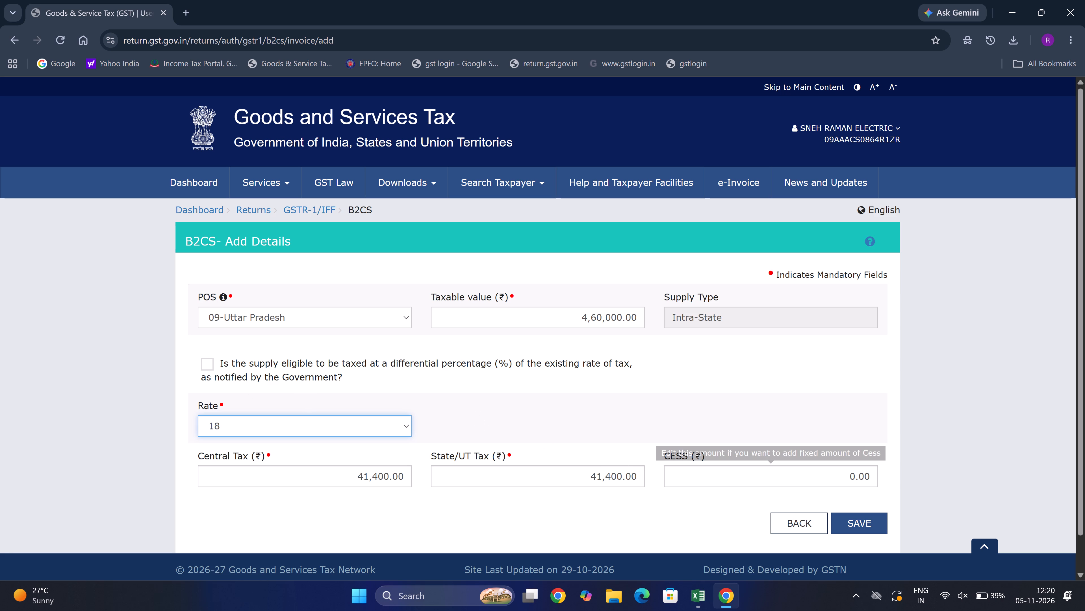
left_click(861, 529)
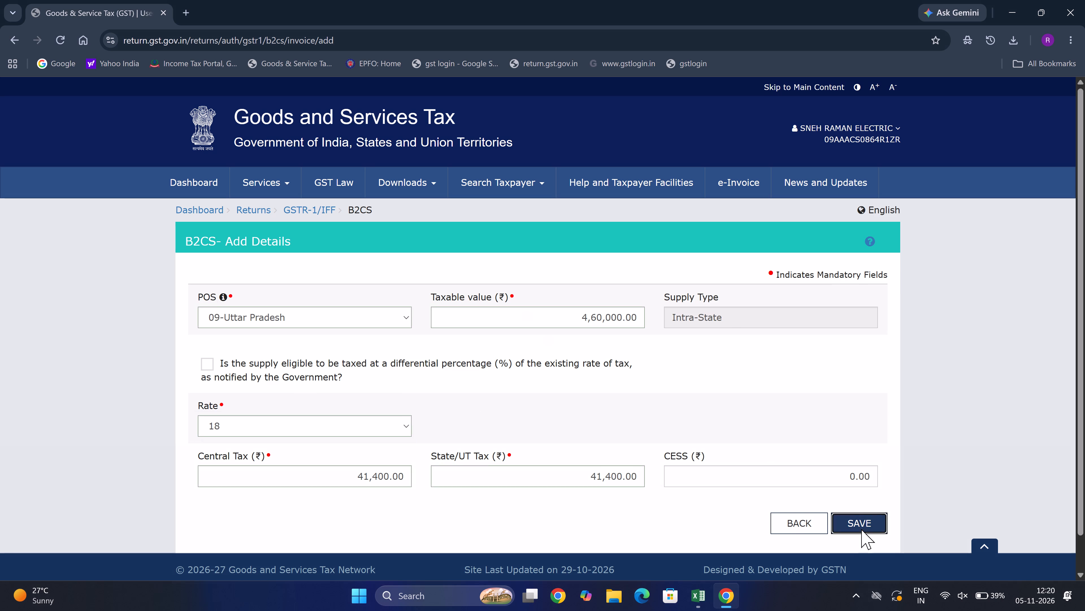
Go back to the B2C (Others) processed records, and from there return to the October GSTR-1 page.
scroll(784, 390, "down", 3)
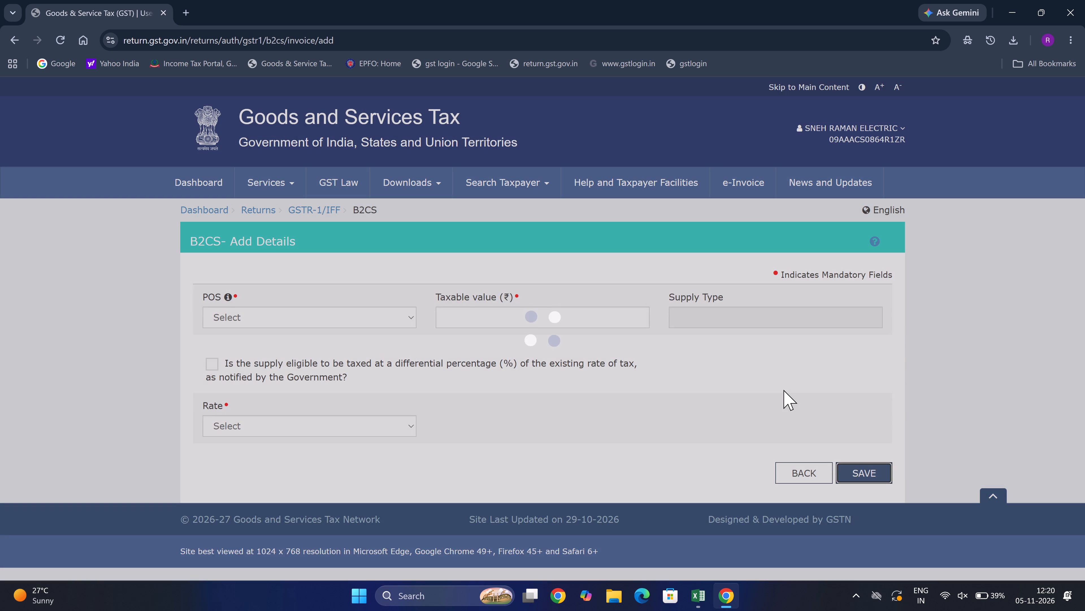
scroll(784, 390, "right", 4)
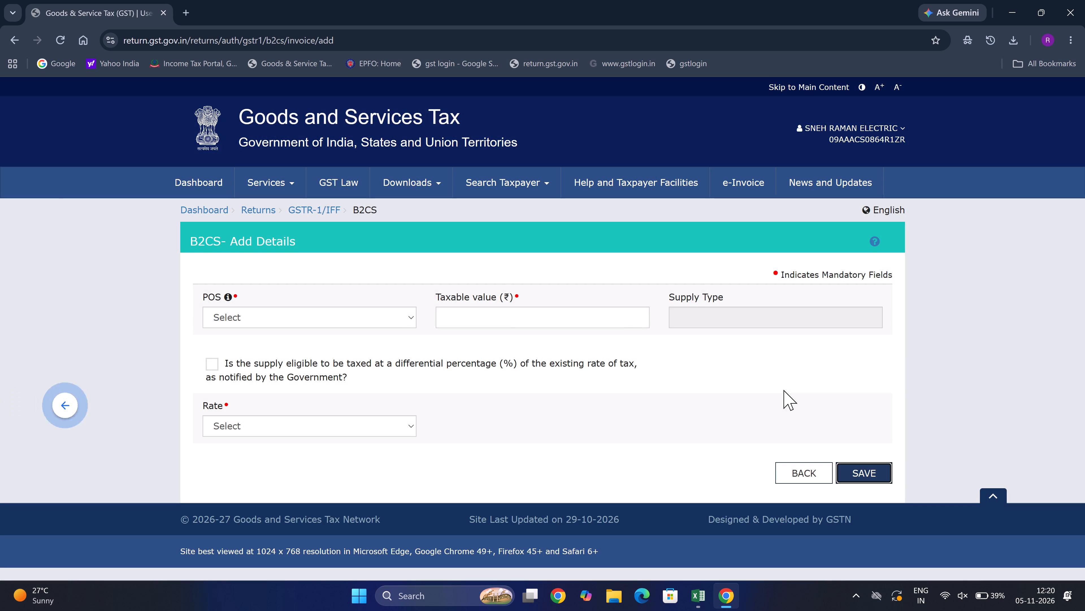
scroll(784, 390, "right", 2)
scroll(784, 390, "down", 3)
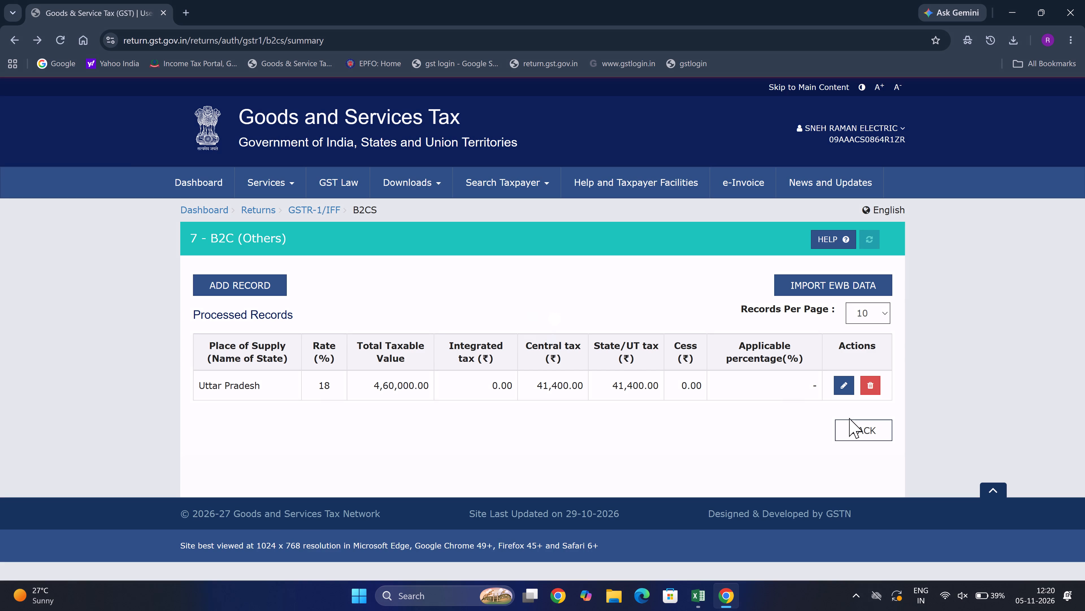
left_click(860, 433)
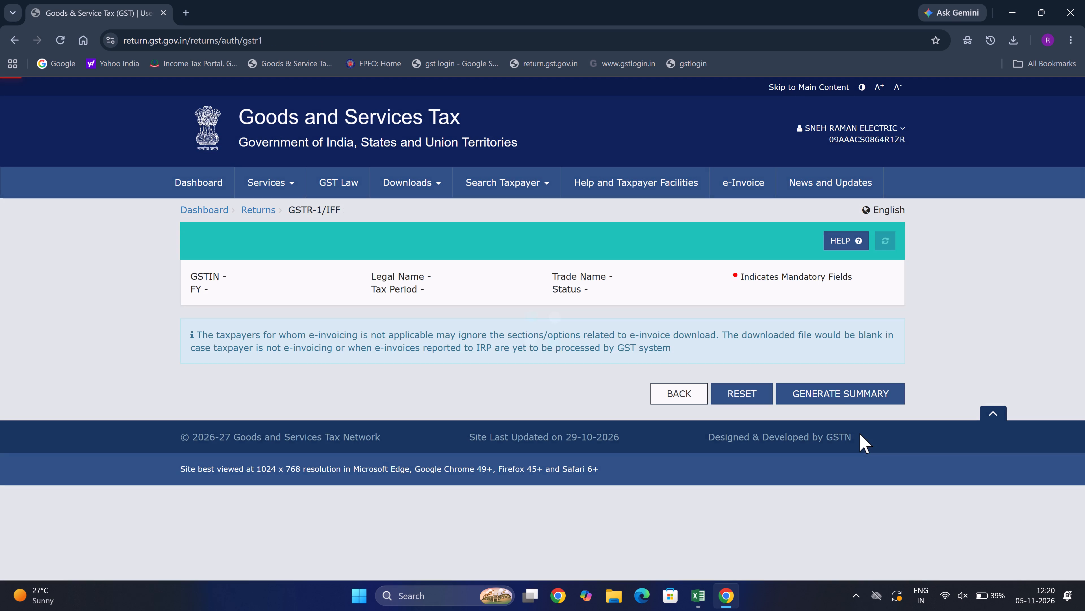
Examine the record counts of each section under the October GSTR-1's Add Record Details.
scroll(834, 394, "down", 5)
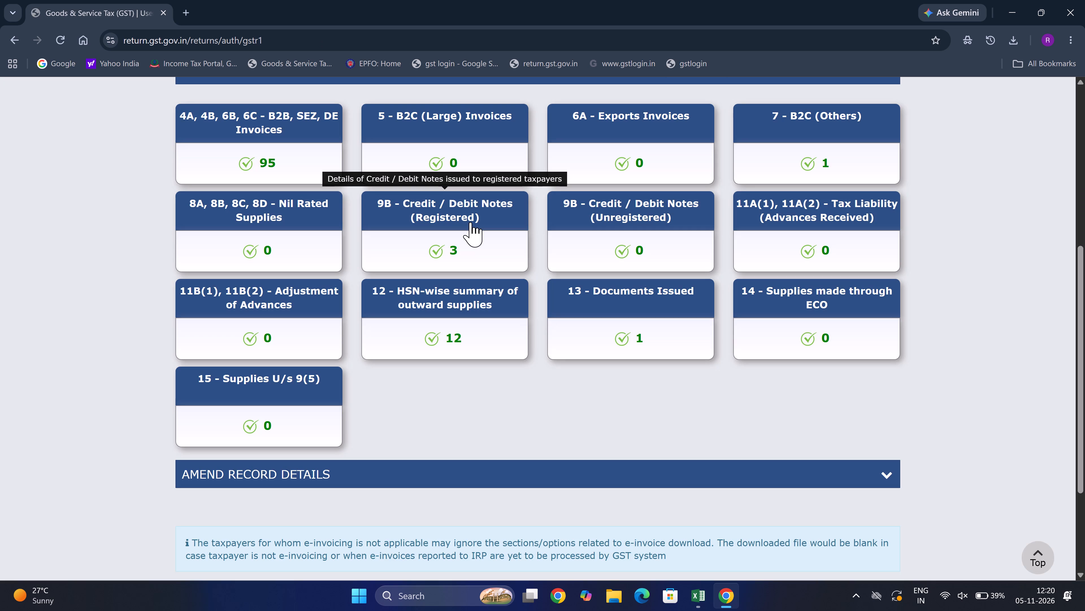
scroll(470, 222, "up", 1)
scroll(470, 222, "down", 1)
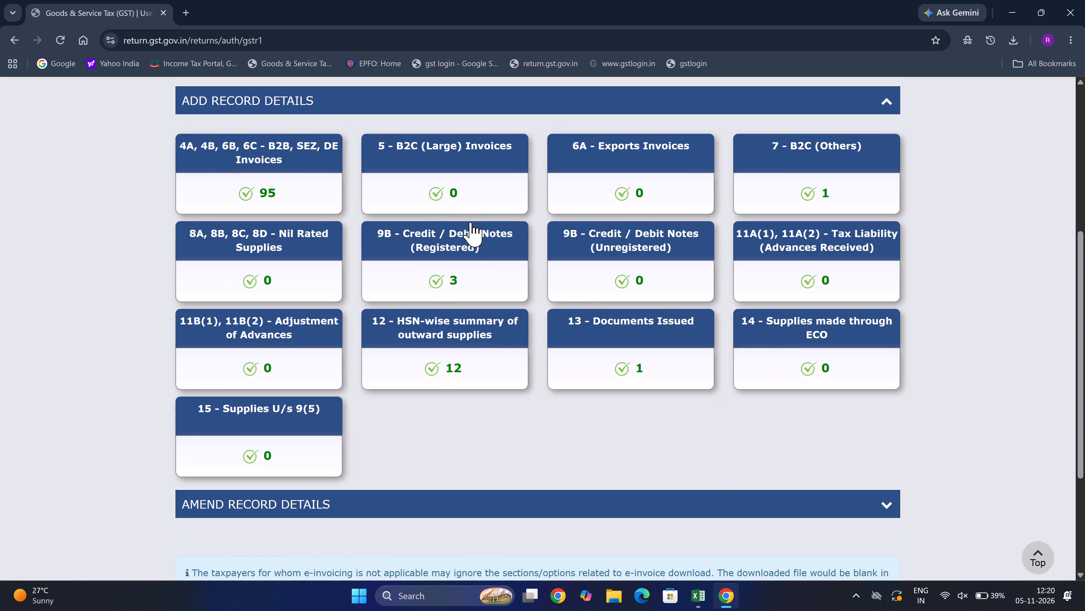
scroll(470, 222, "down", 2)
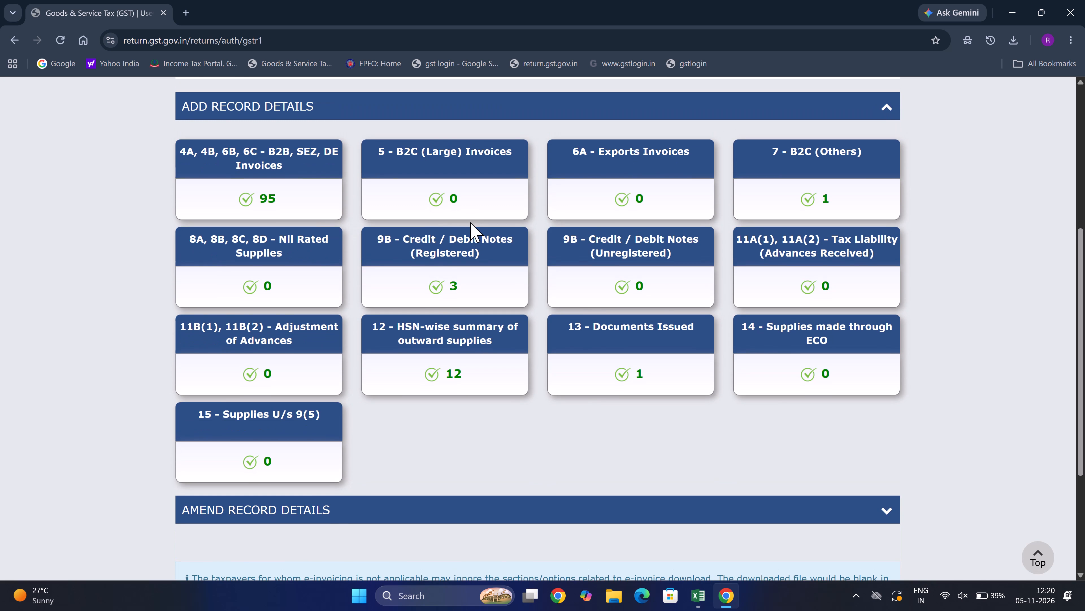
scroll(470, 222, "down", 2)
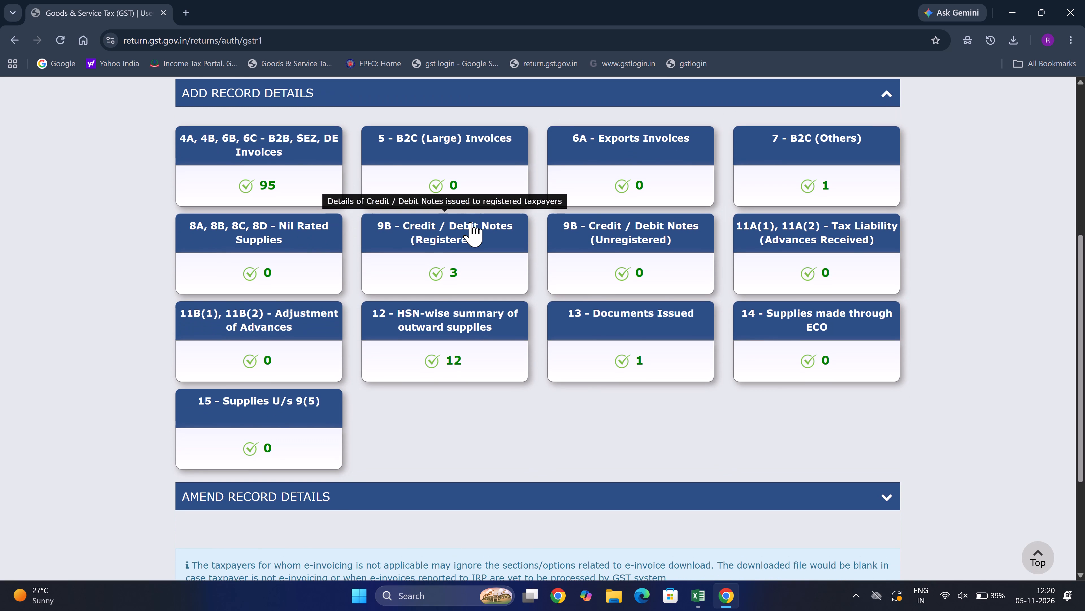
Go to the returns dashboard and search the 2026-27 returns for Quarter 2 (Jul - Sep), September.
scroll(470, 222, "right", 8)
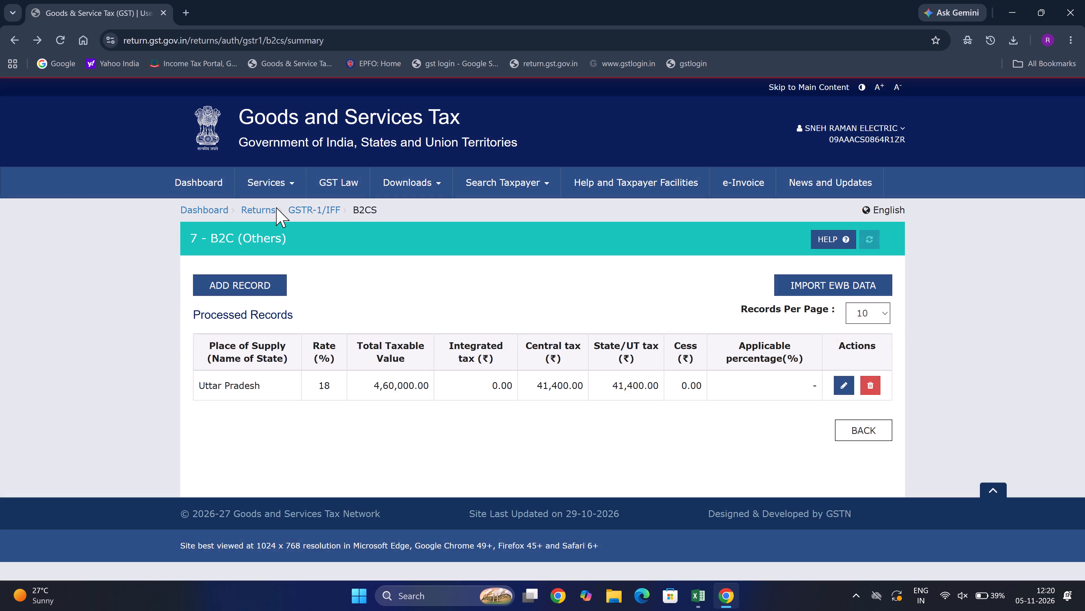
left_click(272, 207)
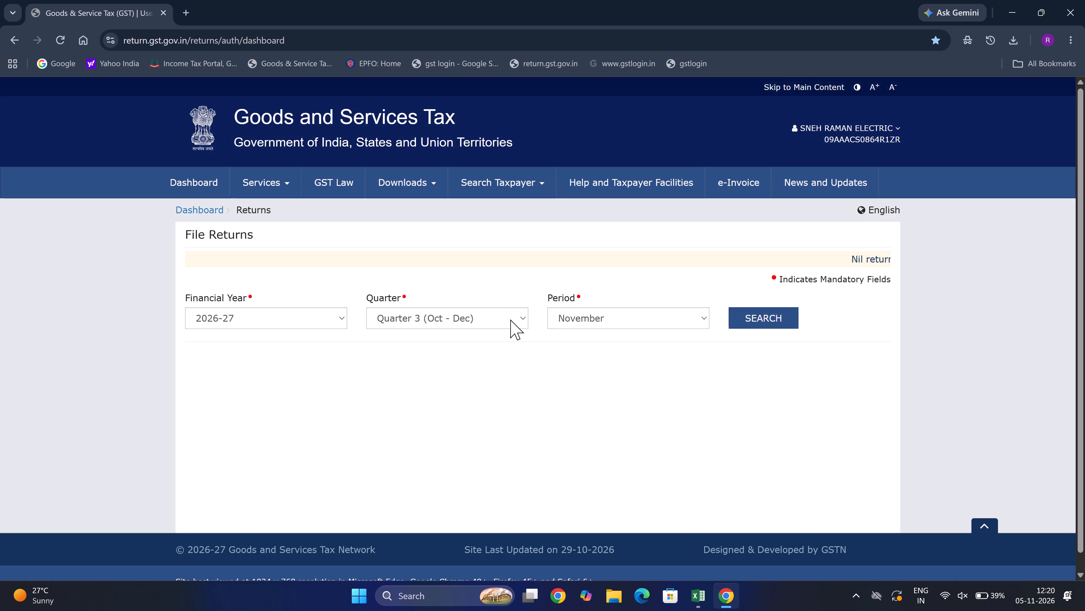
left_click(510, 319)
left_click(492, 354)
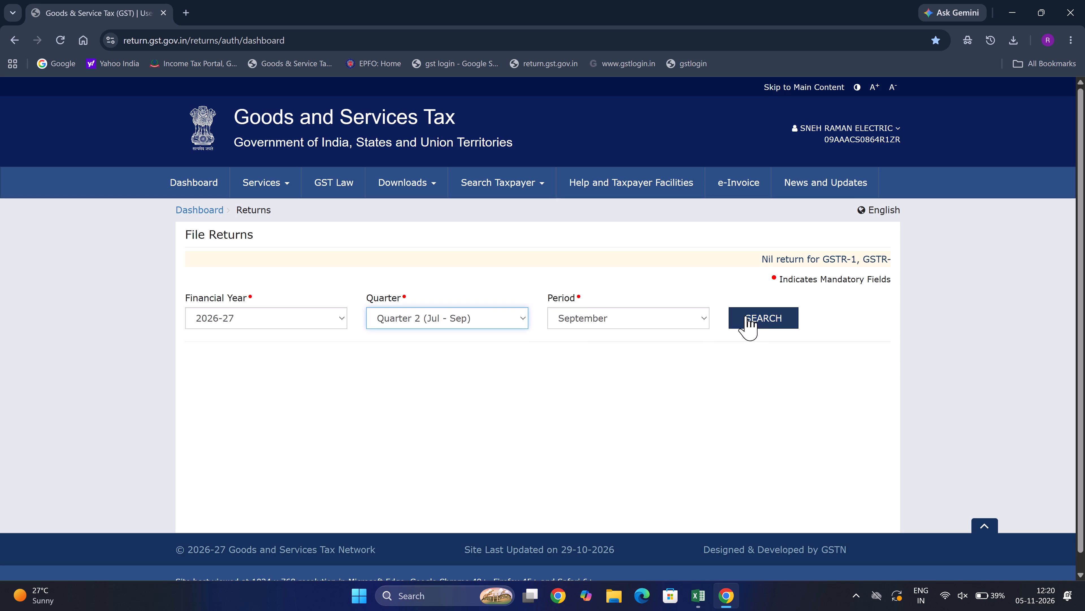
left_click(756, 315)
scroll(756, 315, "down", 3)
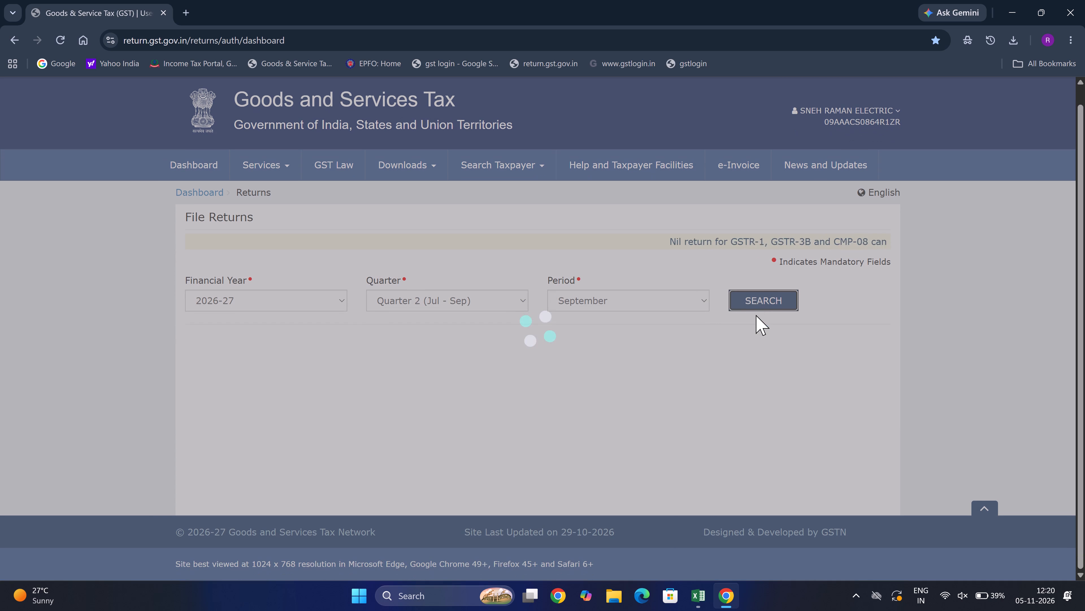
scroll(756, 315, "down", 5)
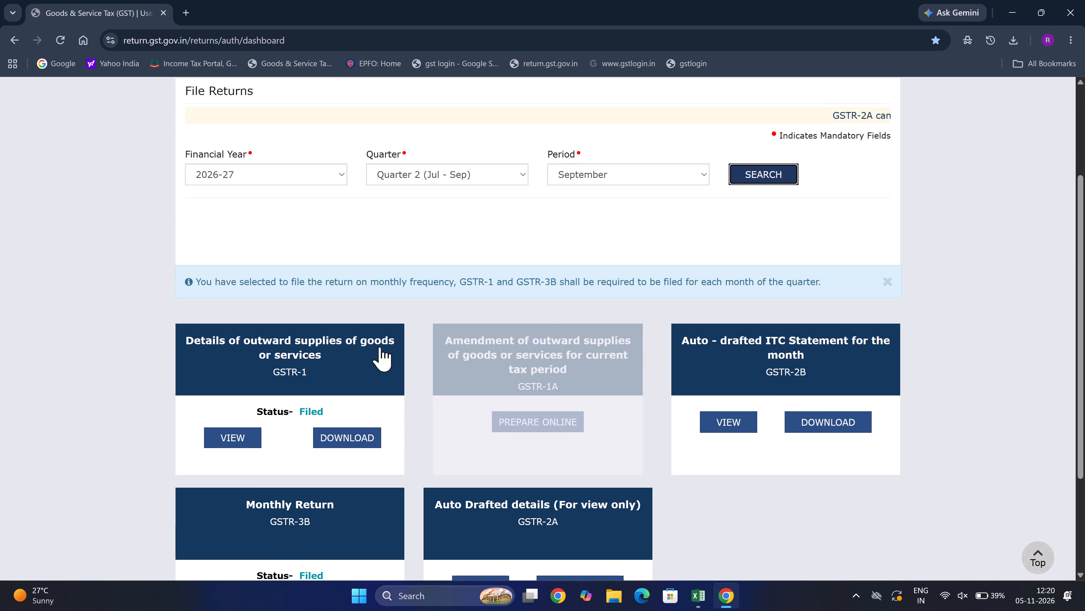
Open the September GSTR-1 and examine the record counts of its sections for comparison.
right_click(352, 362)
left_click(352, 362)
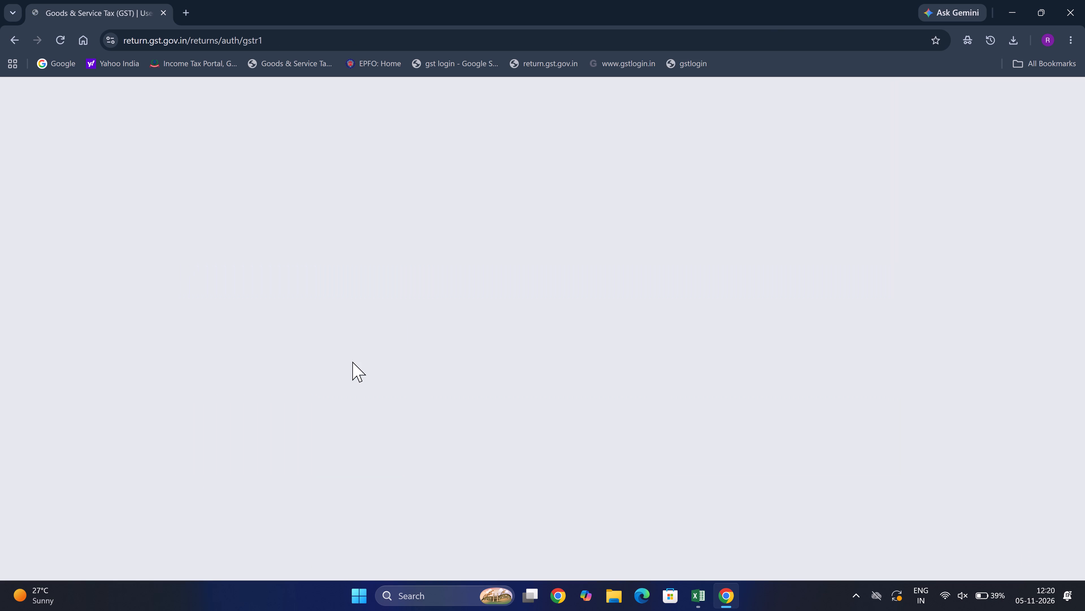
scroll(352, 362, "down", 8)
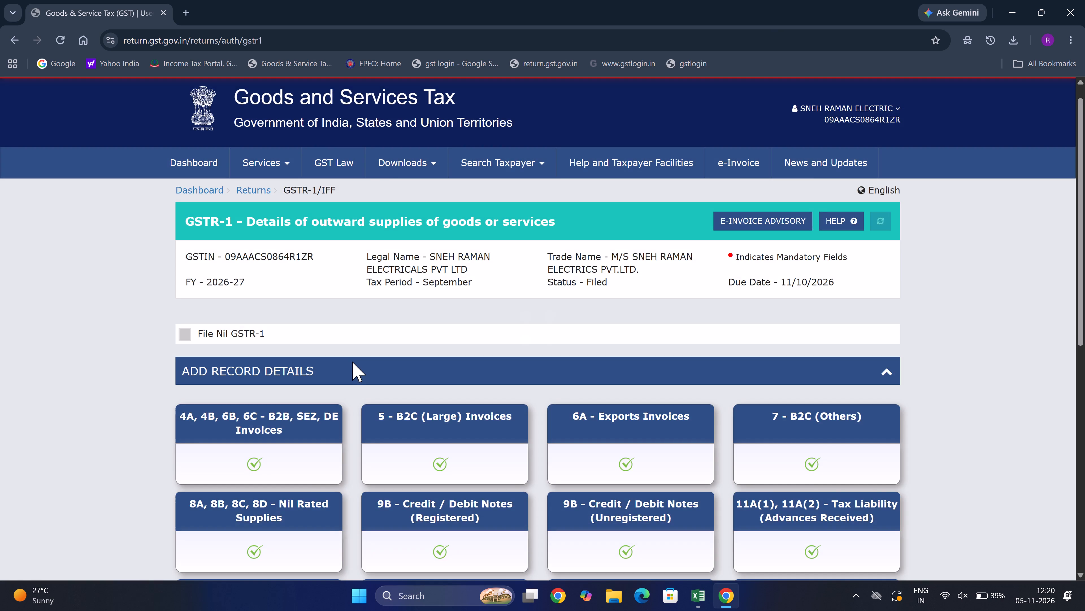
scroll(352, 362, "down", 3)
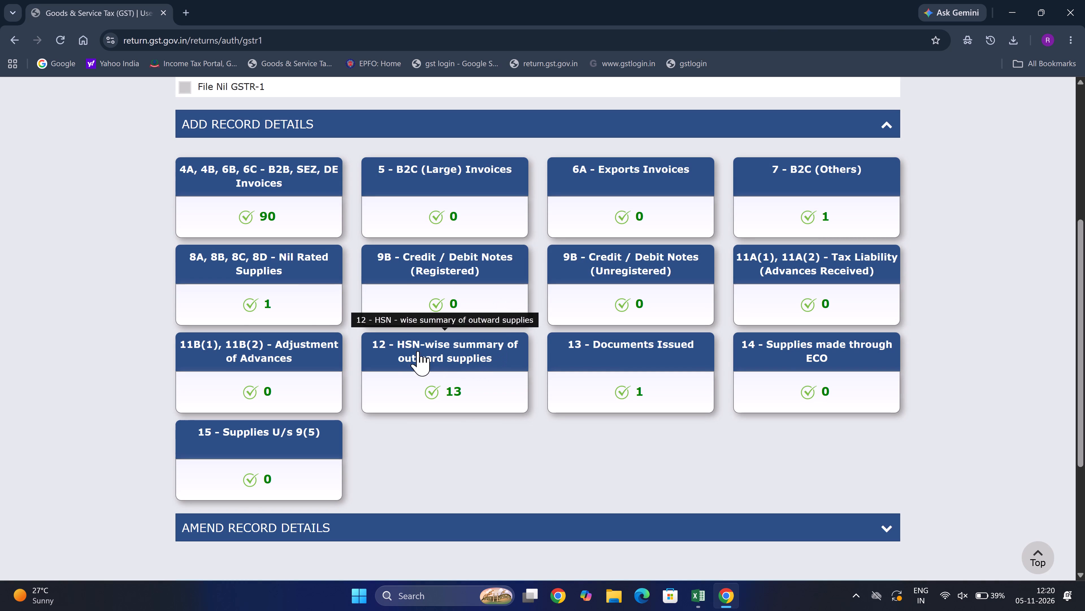
Check the September 8A, 8B, 8C, 8D - Nil Rated Supplies entries by supply type, then return to the GSTR-1 page.
left_click(285, 259)
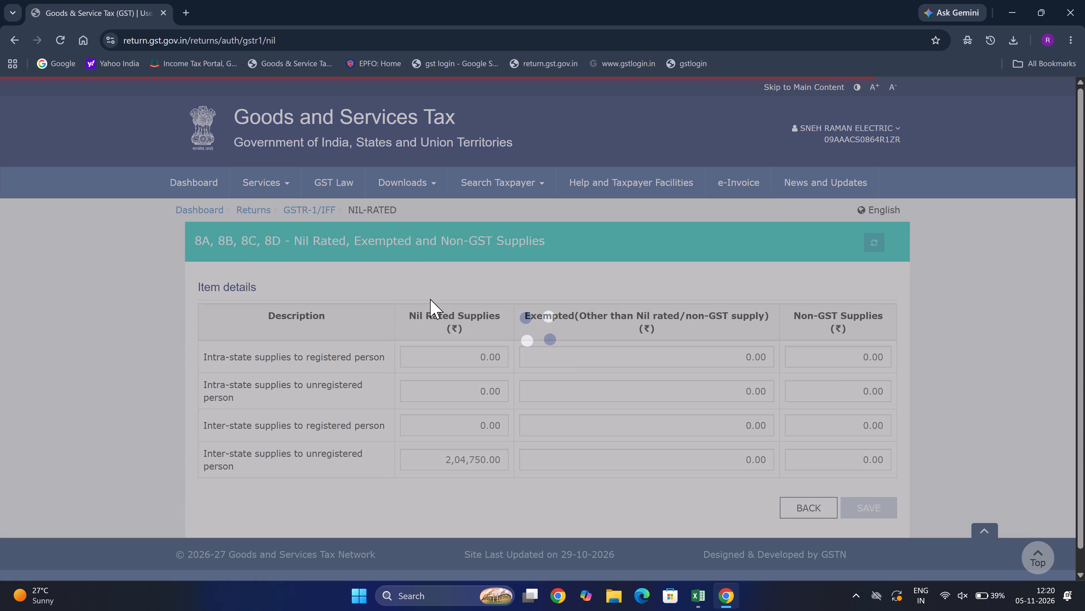
scroll(545, 376, "down", 1)
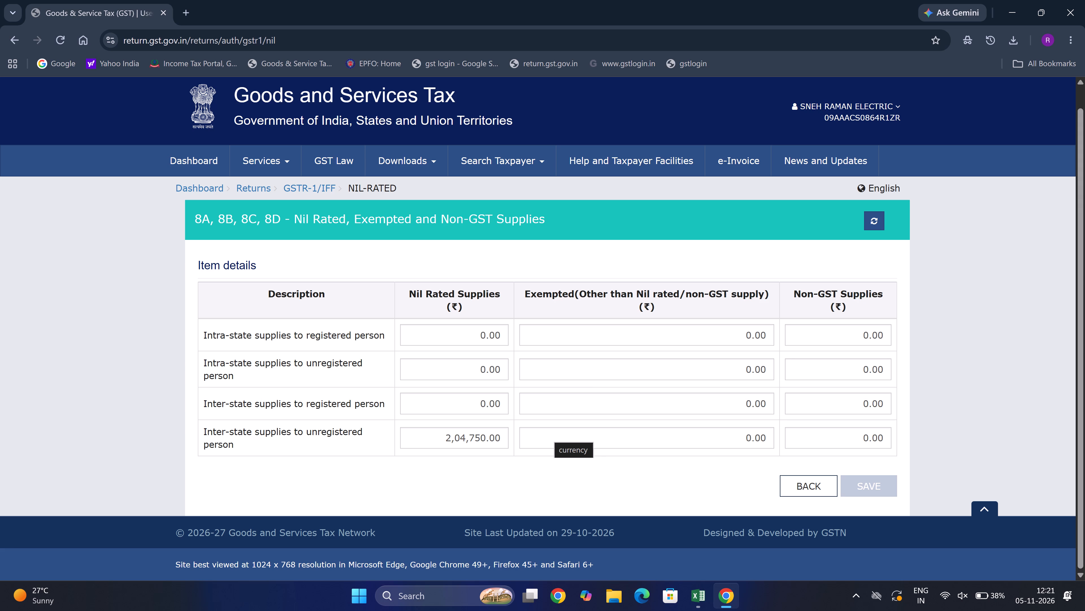
left_click(813, 489)
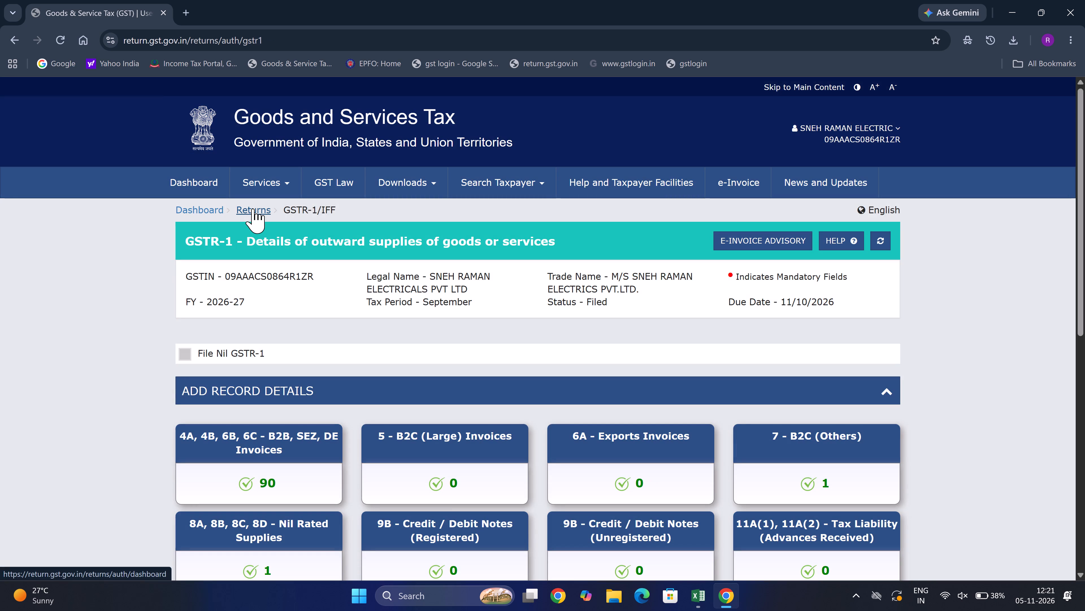
Return to the returns dashboard and search the 2026-27 returns for Quarter 3 (Oct - Dec), October.
left_click(253, 208)
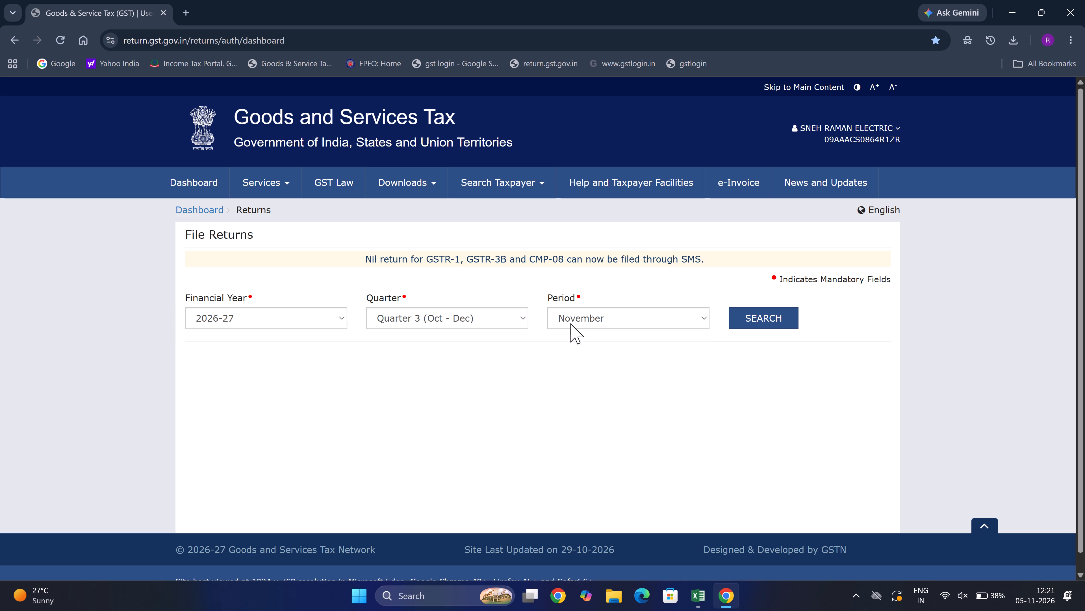
left_click(570, 323)
left_click(564, 340)
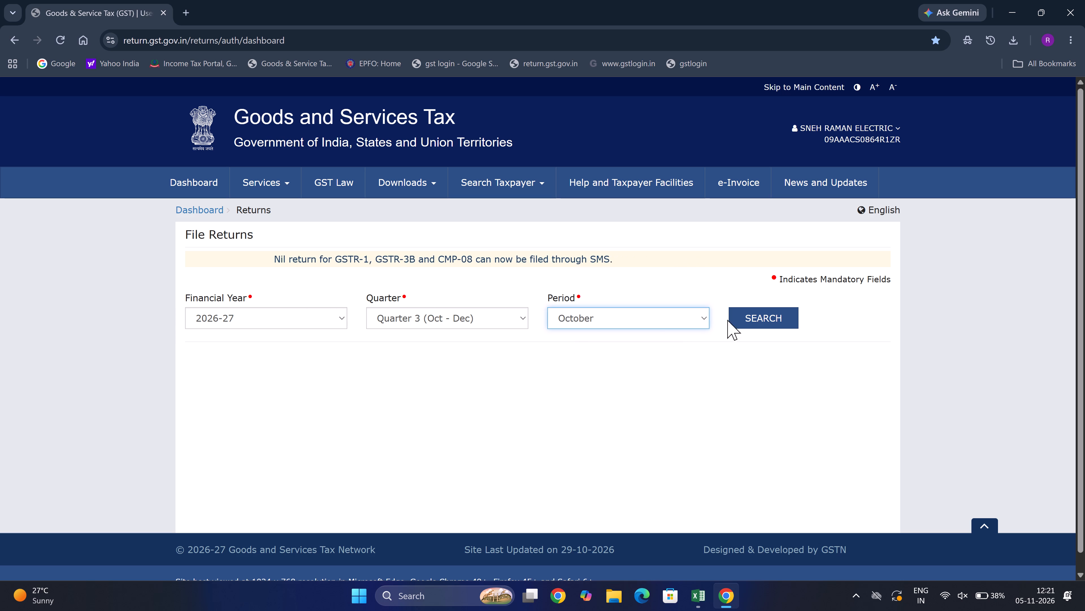
left_click(762, 319)
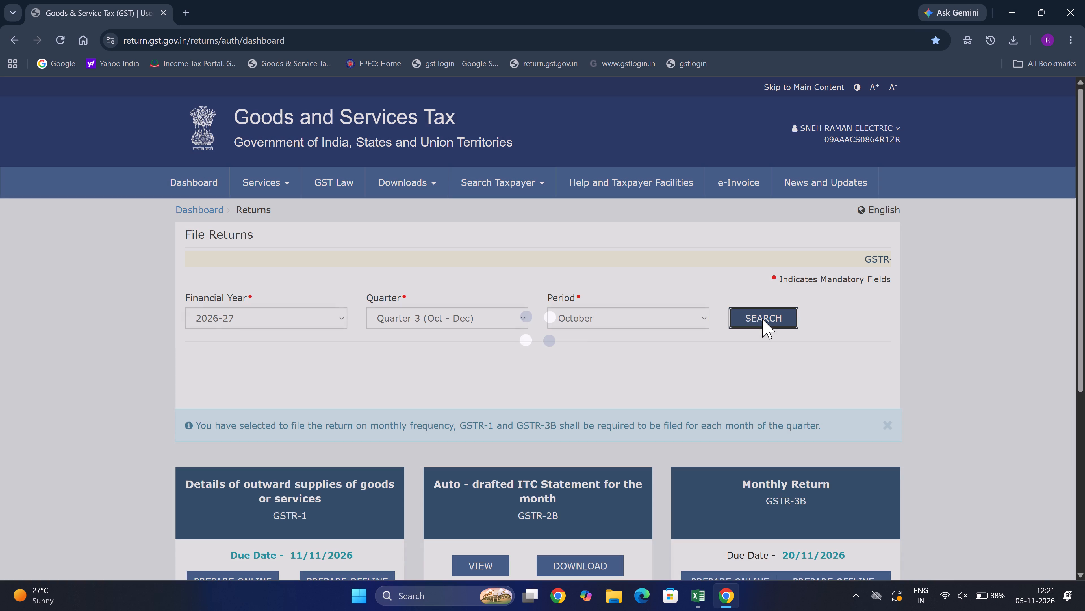
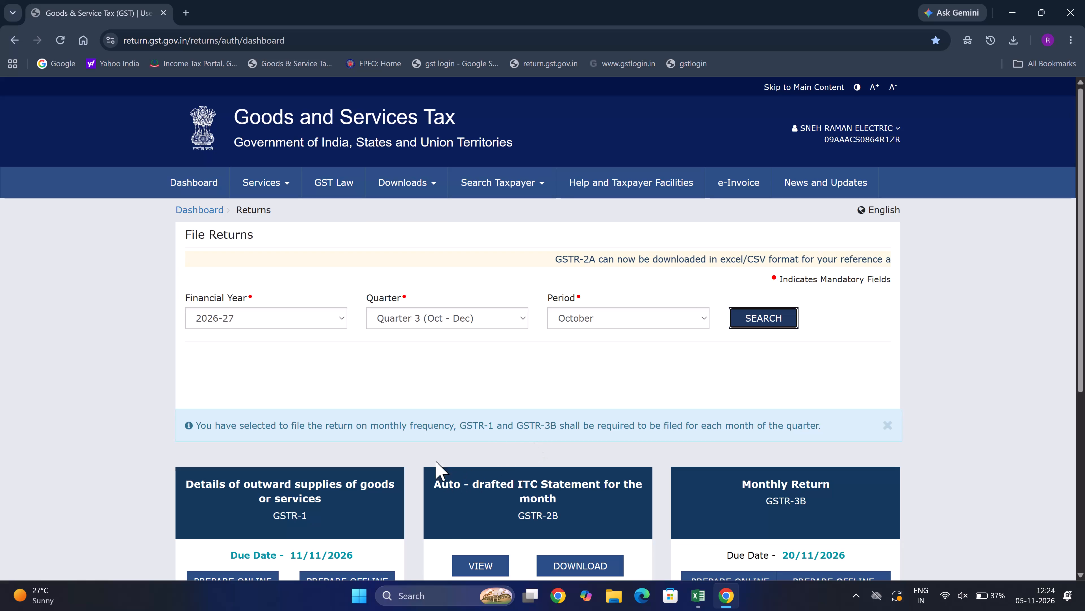
Open the October 2026-27 GSTR-1, details of outward supplies of goods or services.
scroll(633, 355, "down", 2)
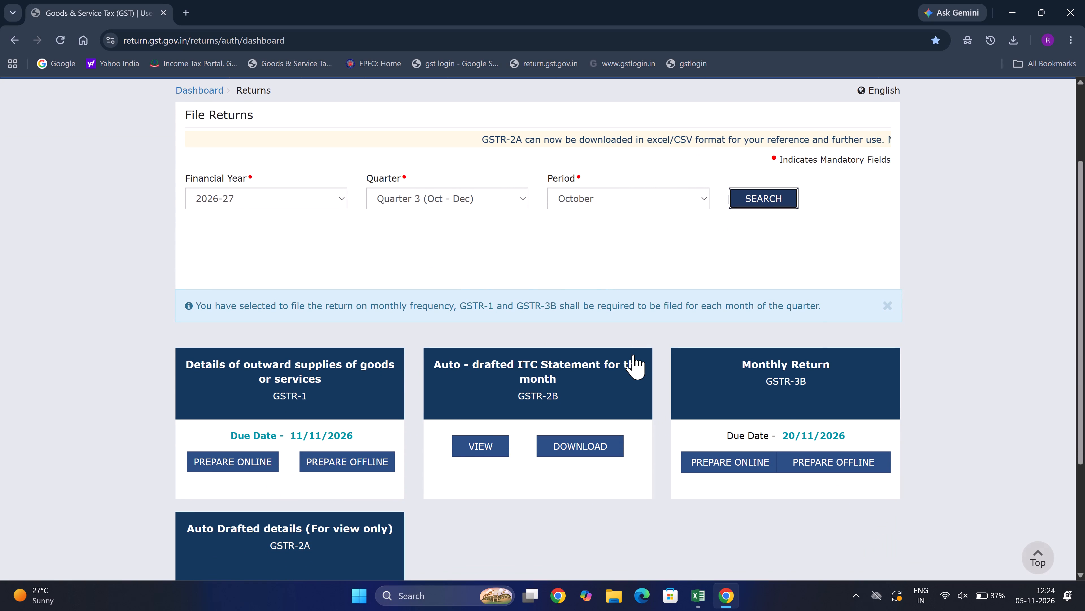
left_click(365, 413)
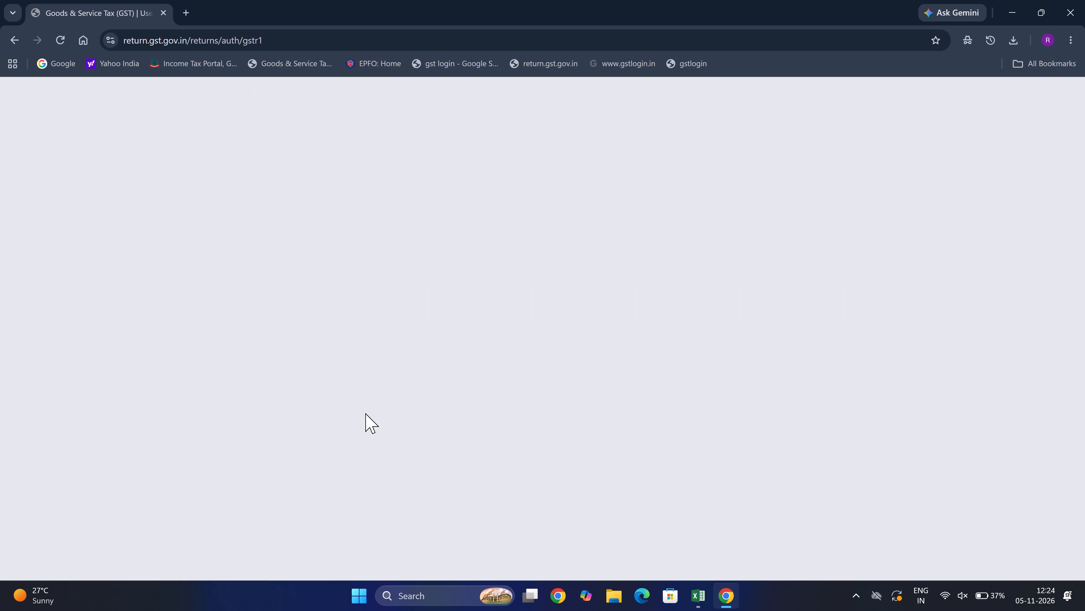
In 8A, 8B, 8C, 8D - Nil Rated Supplies, save 344500 as nil-rated inter-state supplies to unregistered person, and return to the GSTR-1 page.
scroll(680, 423, "down", 1)
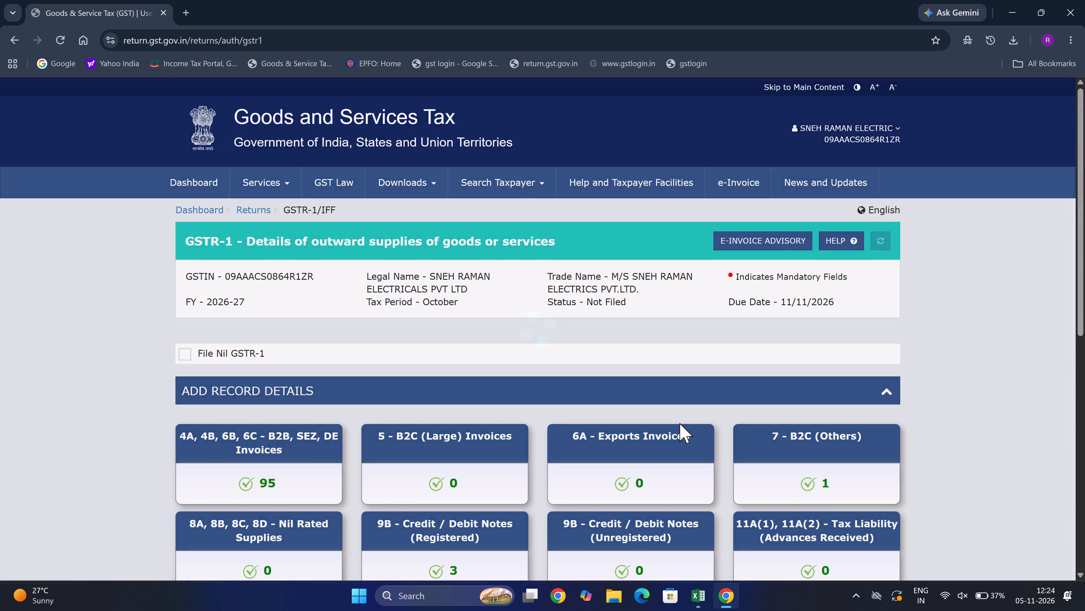
scroll(680, 423, "down", 4)
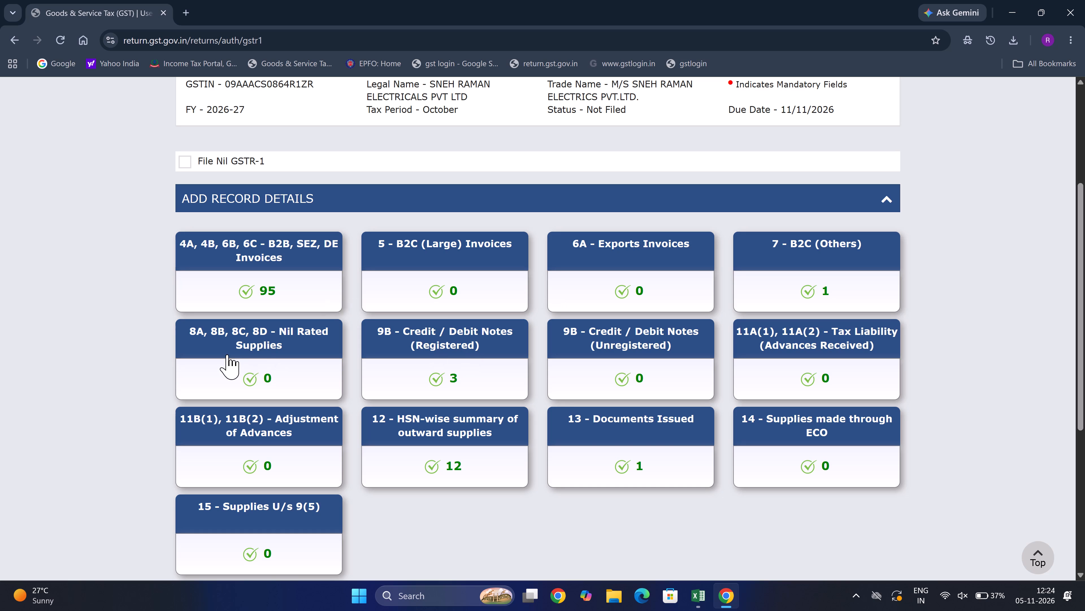
left_click(264, 343)
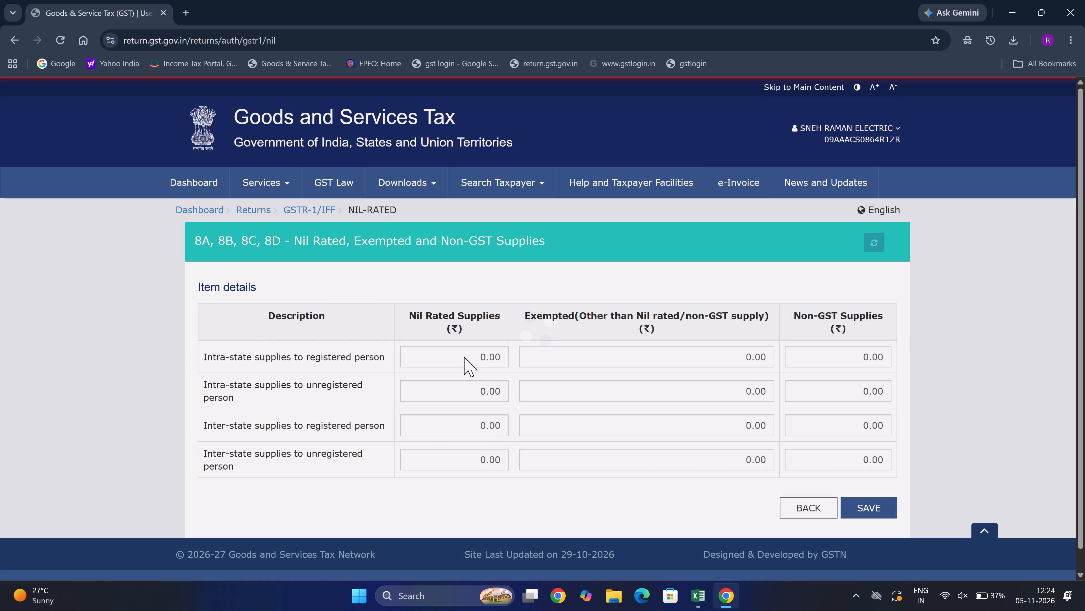
scroll(465, 358, "down", 3)
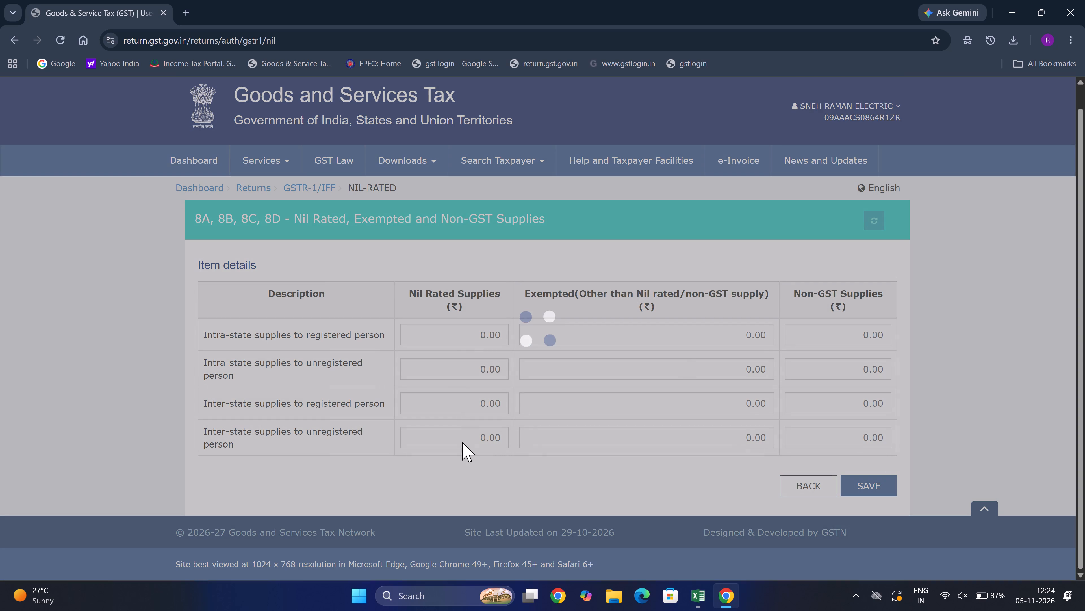
double_click(462, 442)
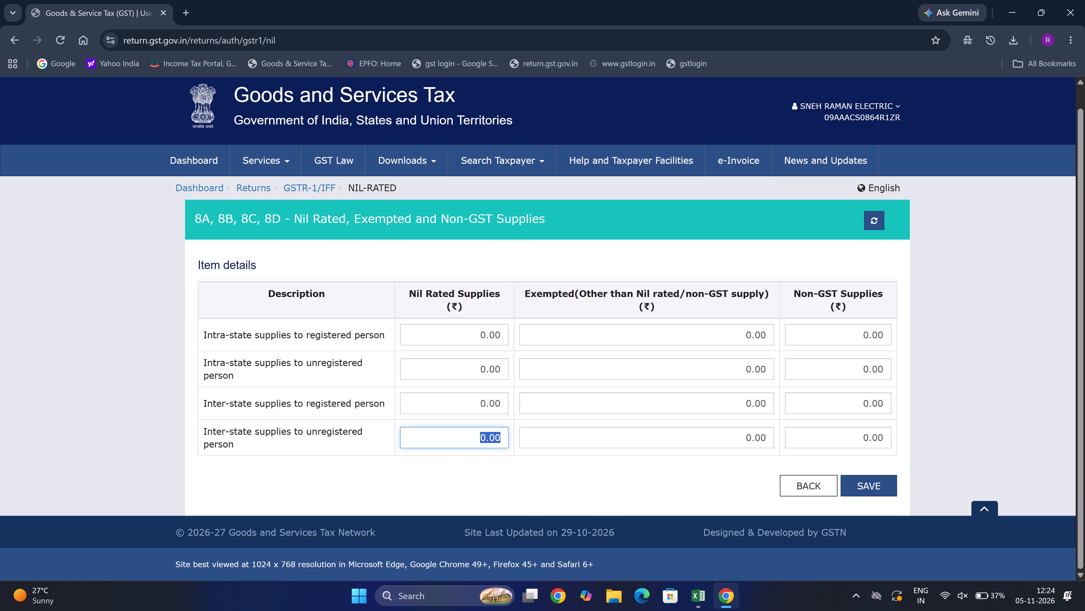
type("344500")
left_click(880, 479)
scroll(880, 479, "down", 3)
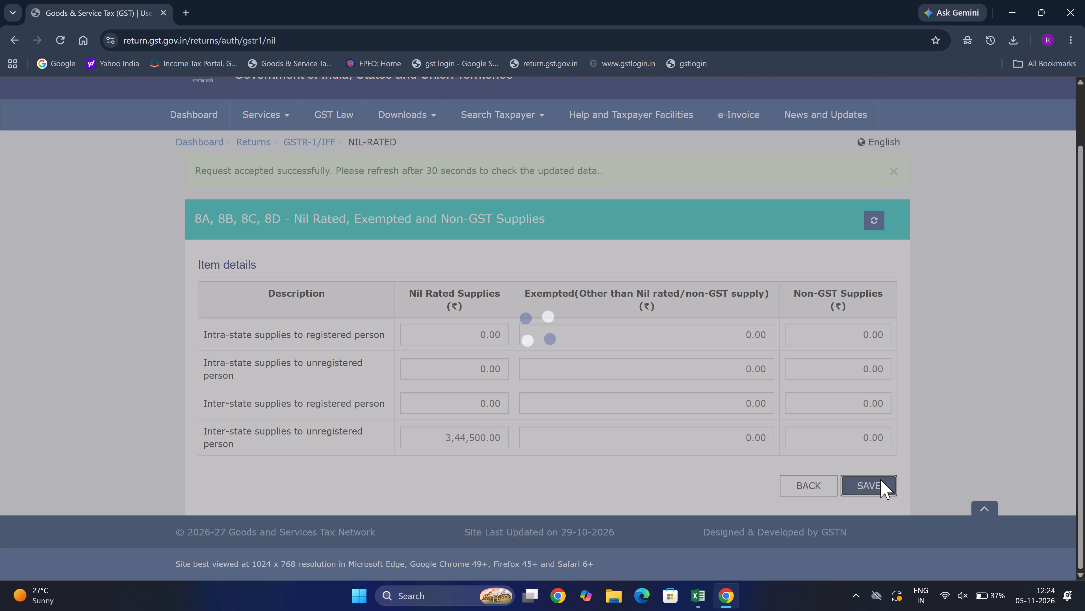
scroll(880, 479, "down", 2)
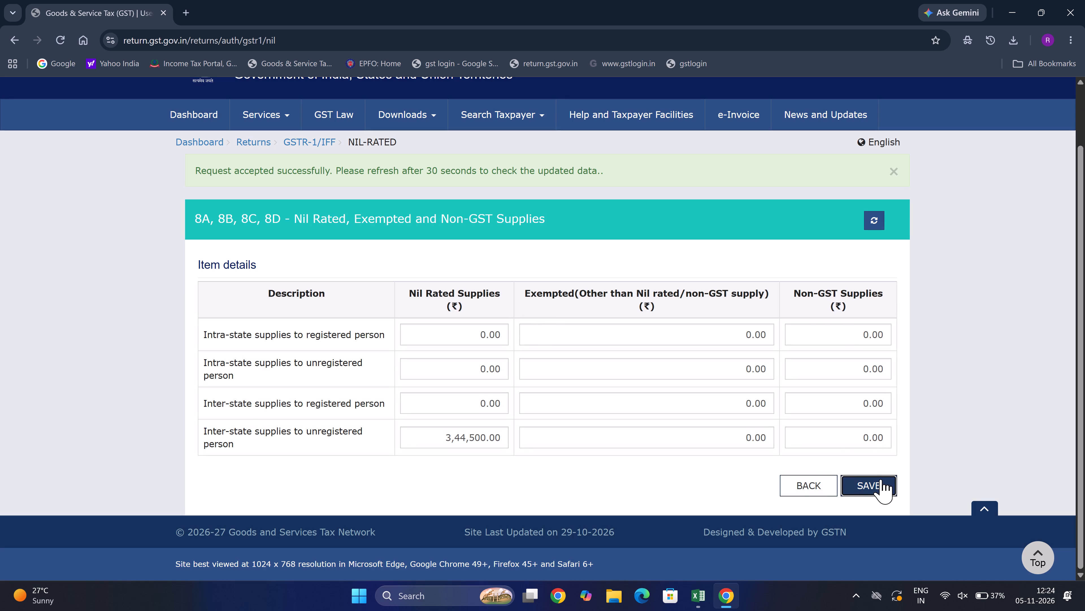
left_click(808, 484)
Generate the summary of the October GSTR-1.
scroll(808, 484, "down", 4)
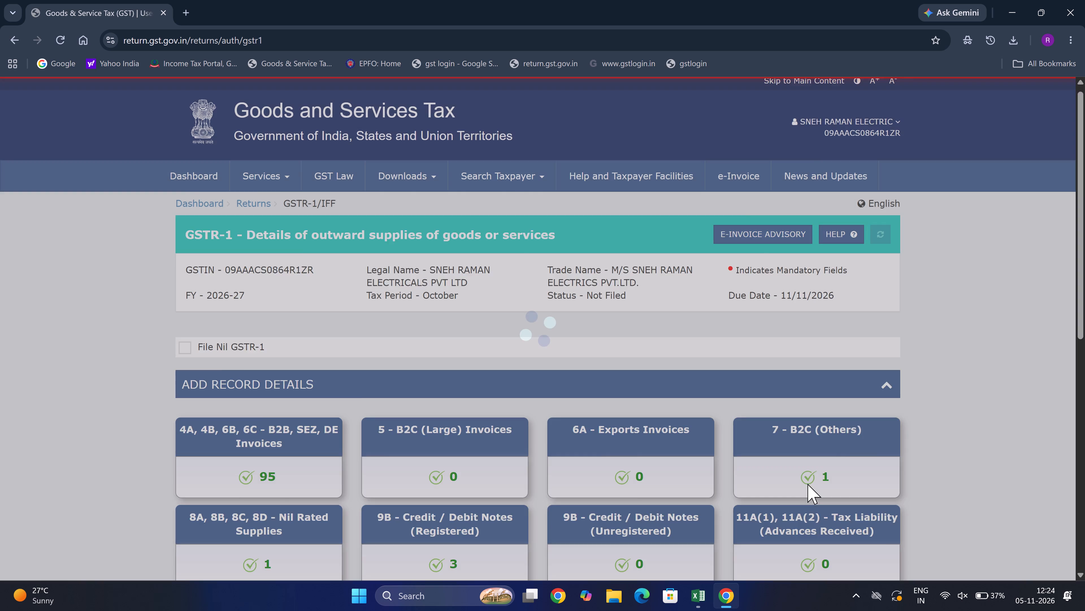
scroll(808, 484, "down", 6)
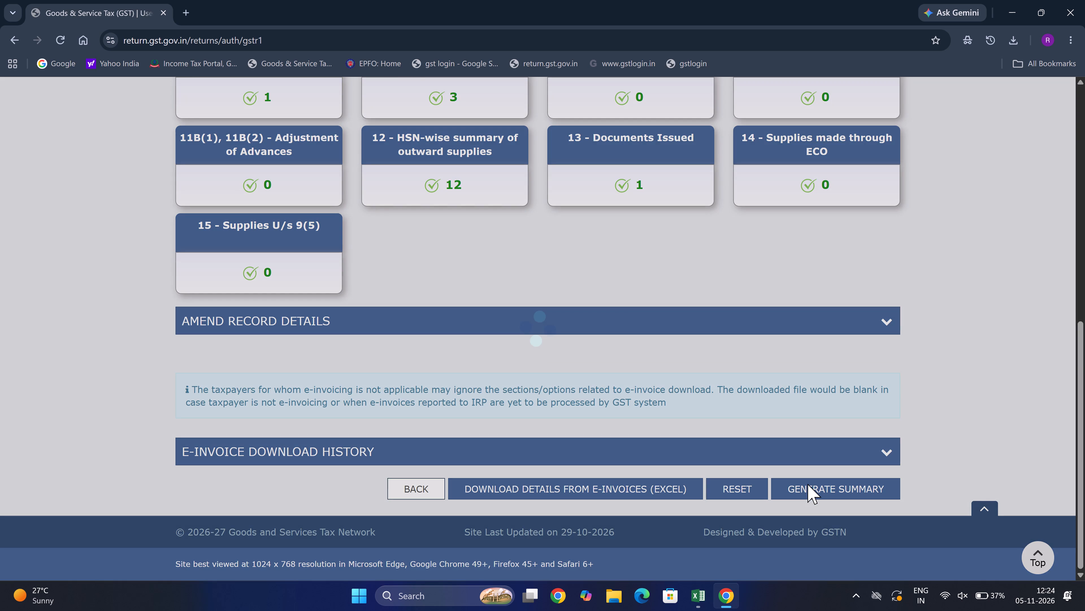
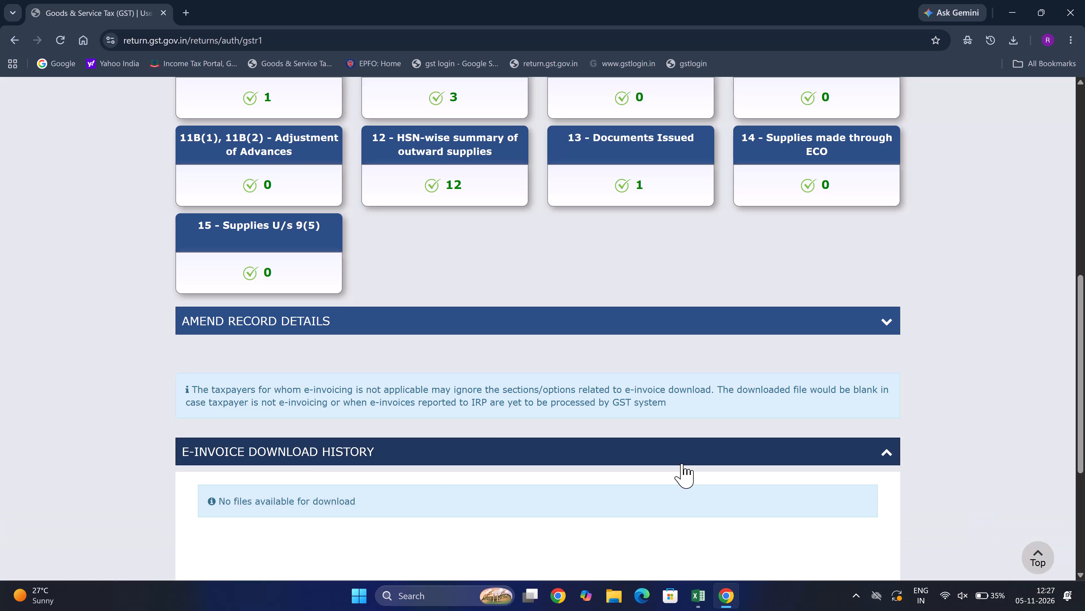
Open 13 - Documents Issued in the October GSTR-1.
left_click(643, 158)
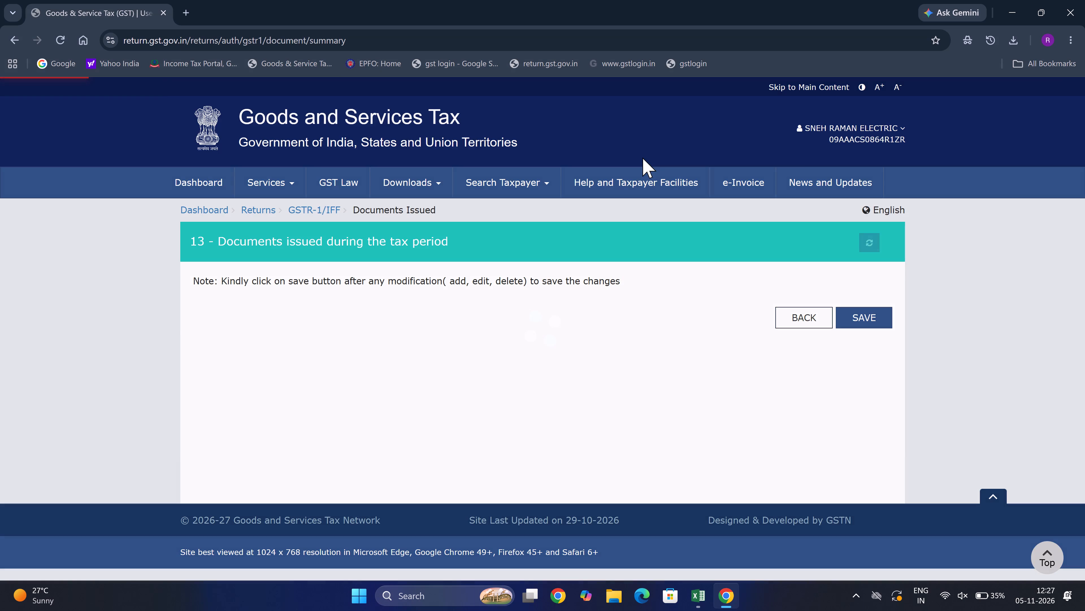
scroll(643, 158, "down", 3)
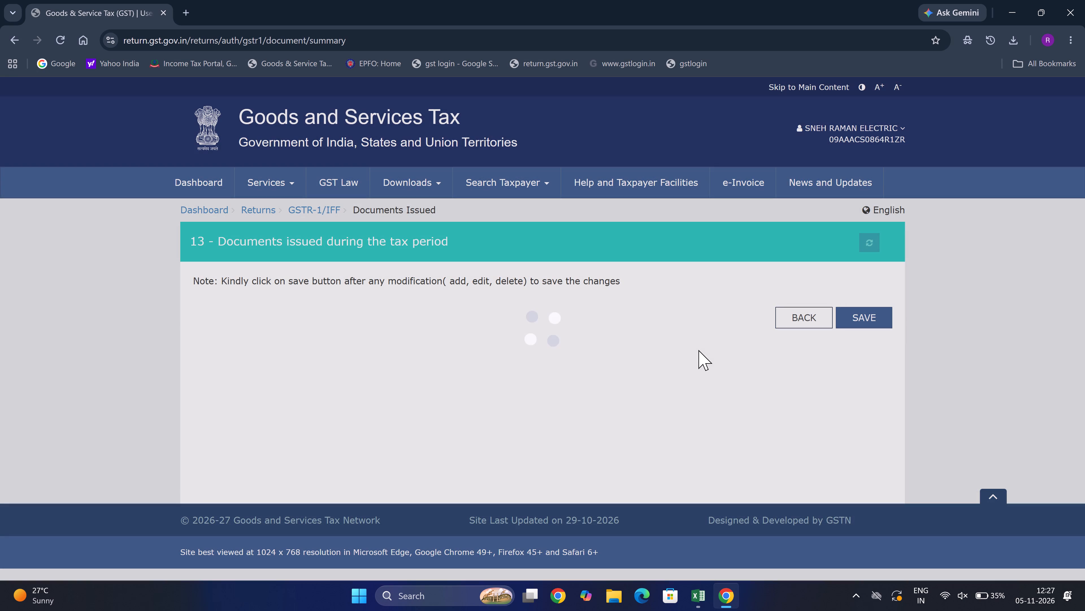
scroll(698, 350, "down", 1)
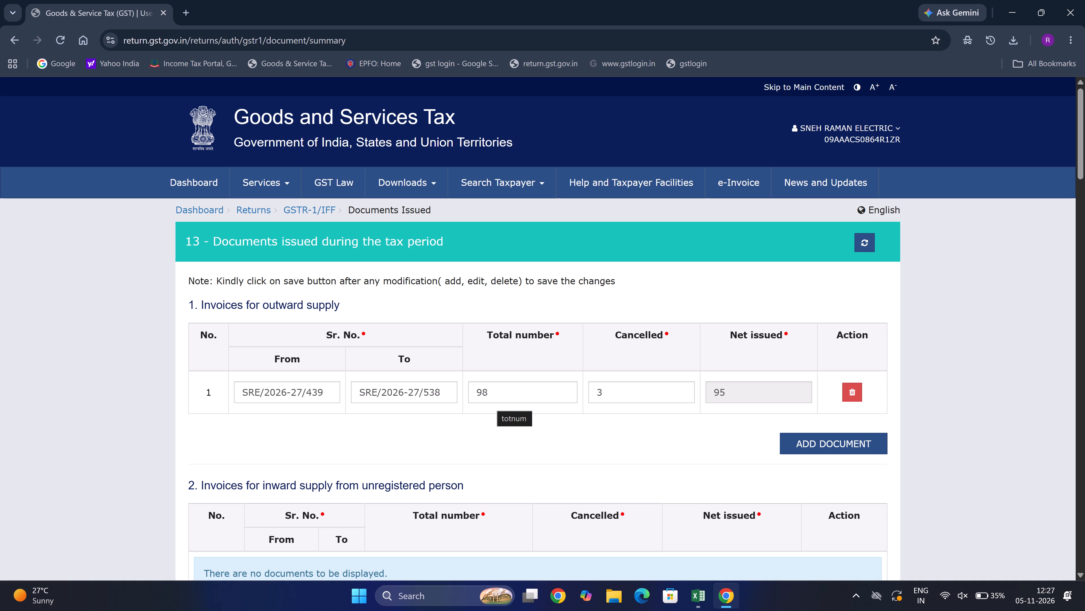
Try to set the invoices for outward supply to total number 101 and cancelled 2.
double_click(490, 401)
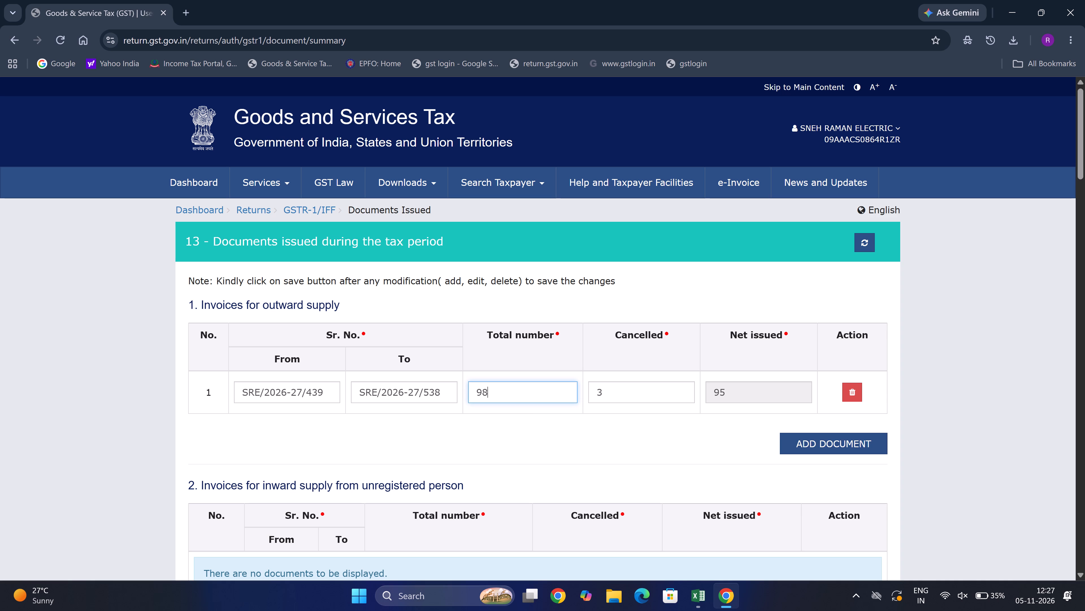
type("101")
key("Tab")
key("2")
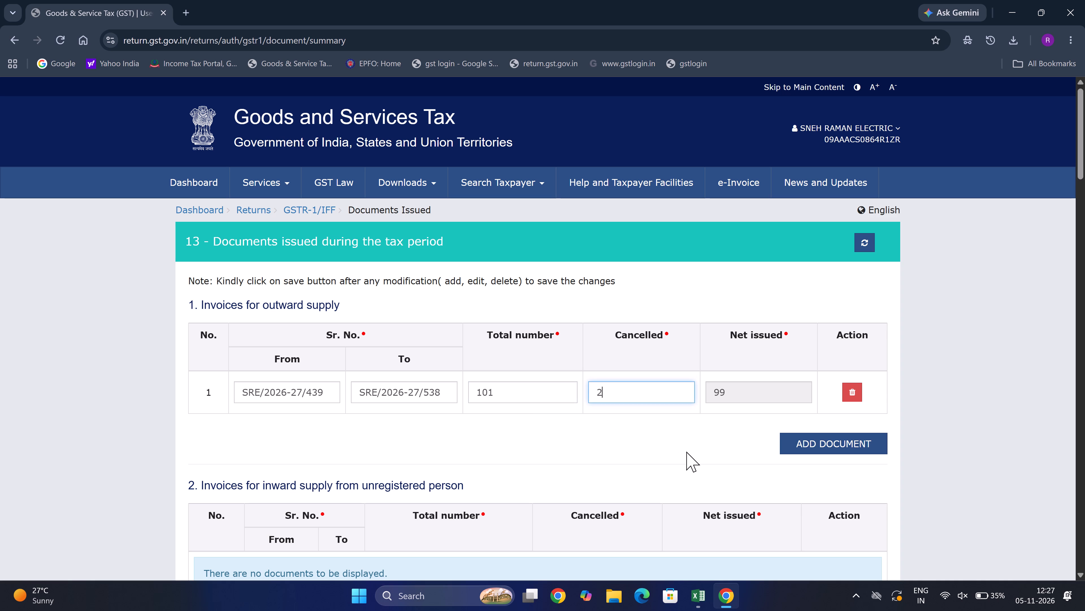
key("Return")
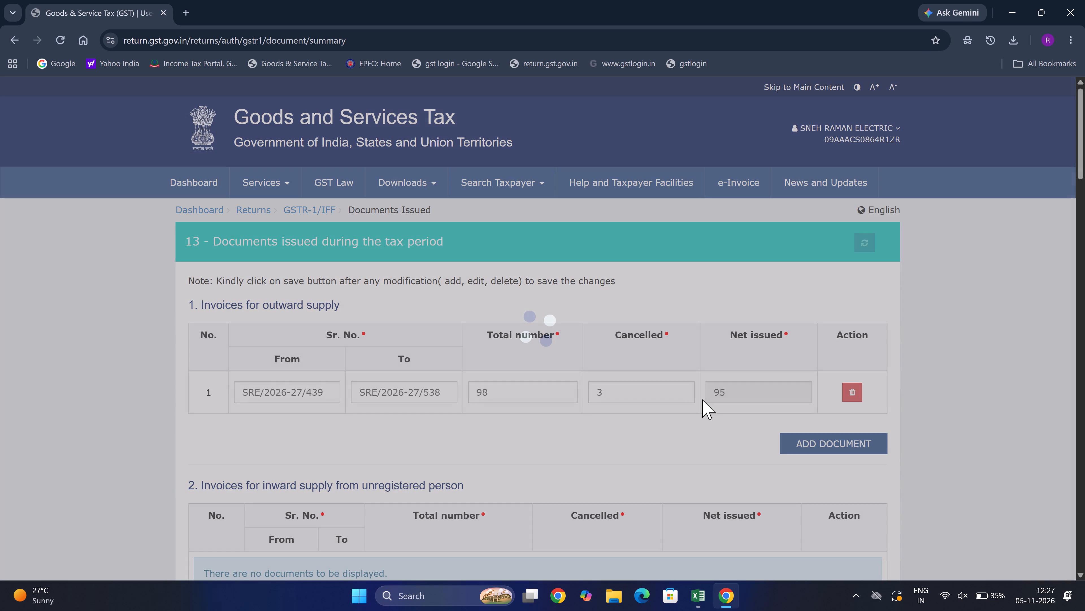
For the outward supply invoices, enter 2 cancelled and a total number of 101, save the table, and return to the GSTR-1 page.
double_click(639, 401)
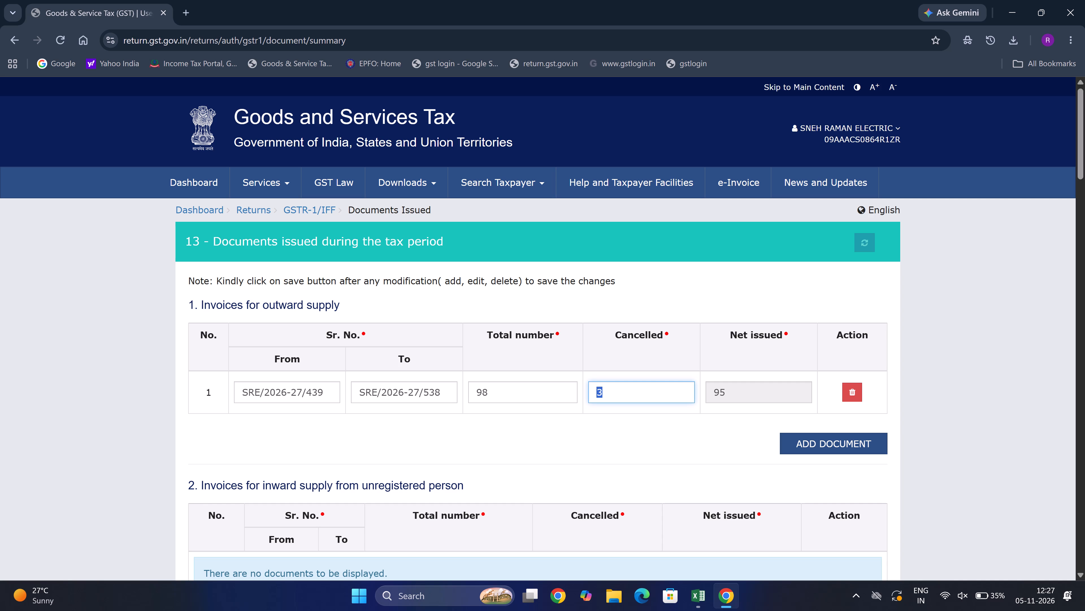
key("2")
double_click(543, 394)
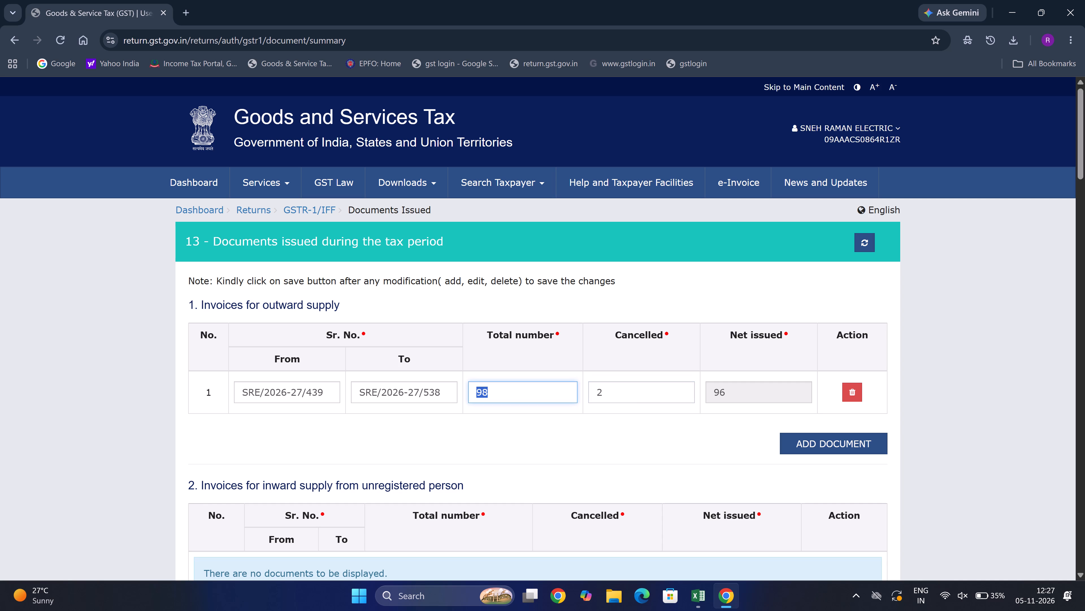
type("101")
left_click(678, 458)
scroll(678, 458, "down", 19)
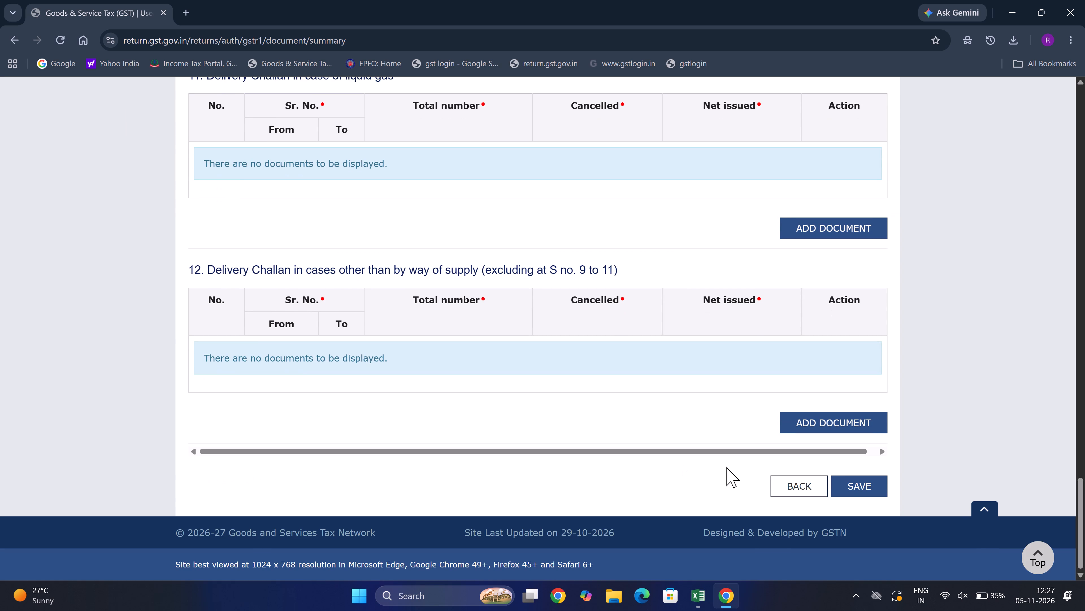
left_click(853, 483)
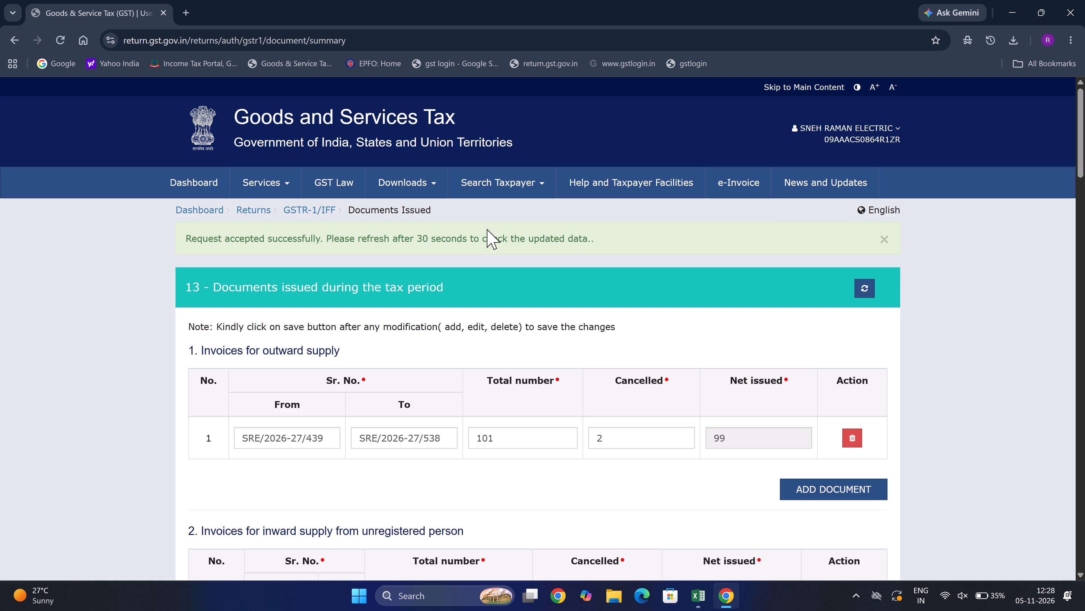
left_click(316, 214)
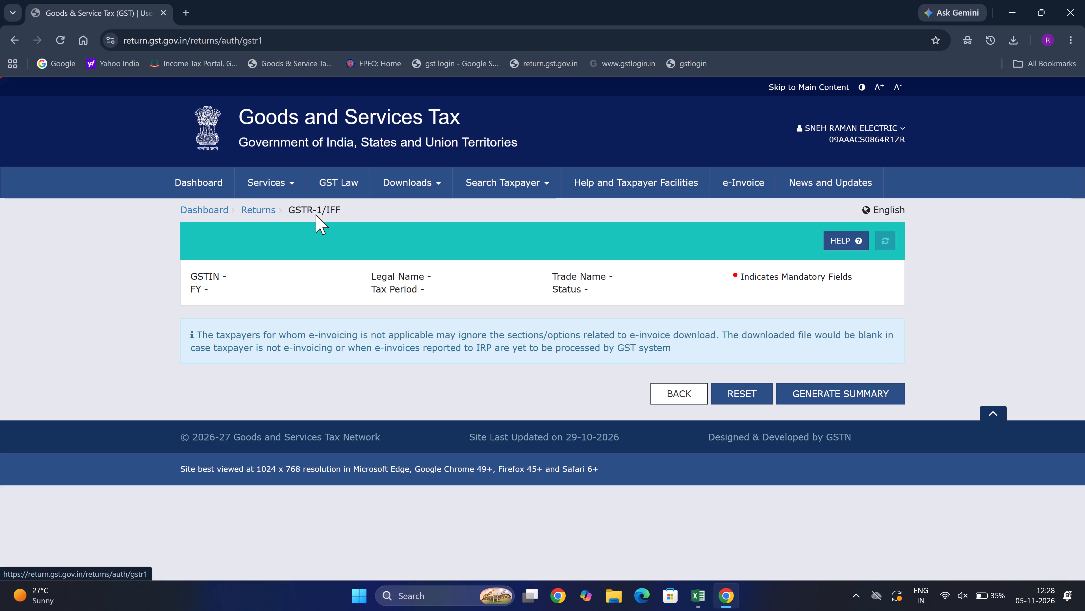
Generate the GSTR-1 summary, refresh the return status, and agree to proceed without HSN-wise B2C supplies in Table 12.
scroll(642, 379, "down", 12)
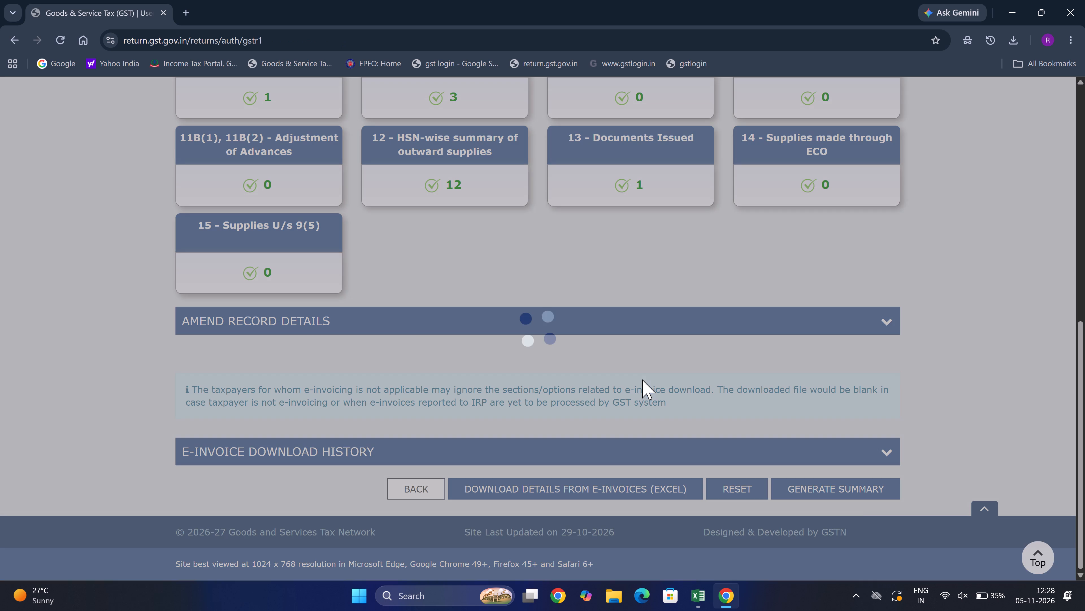
left_click(872, 489)
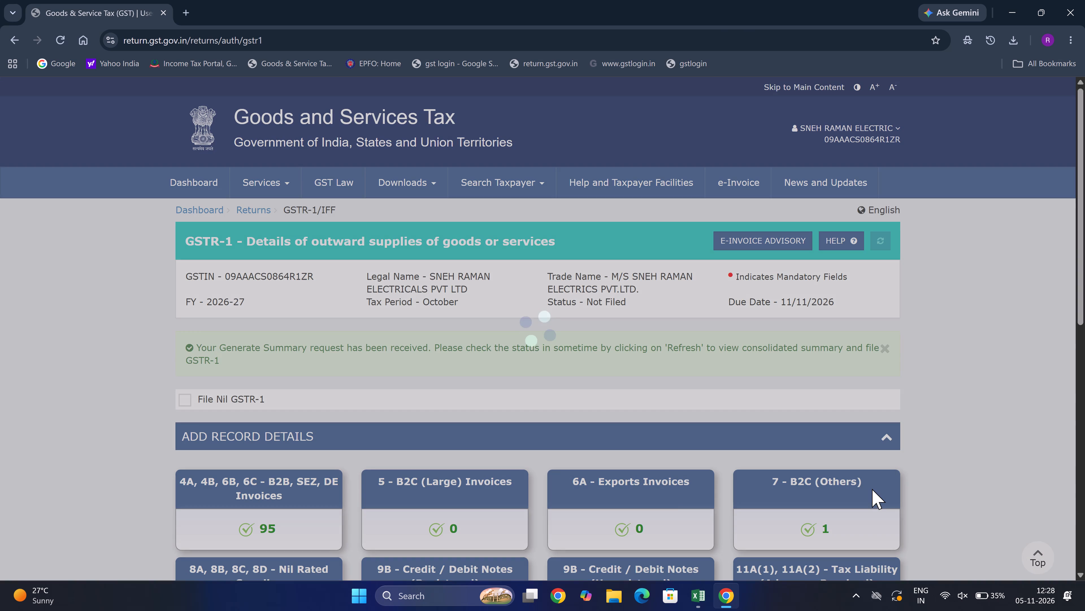
left_click(884, 240)
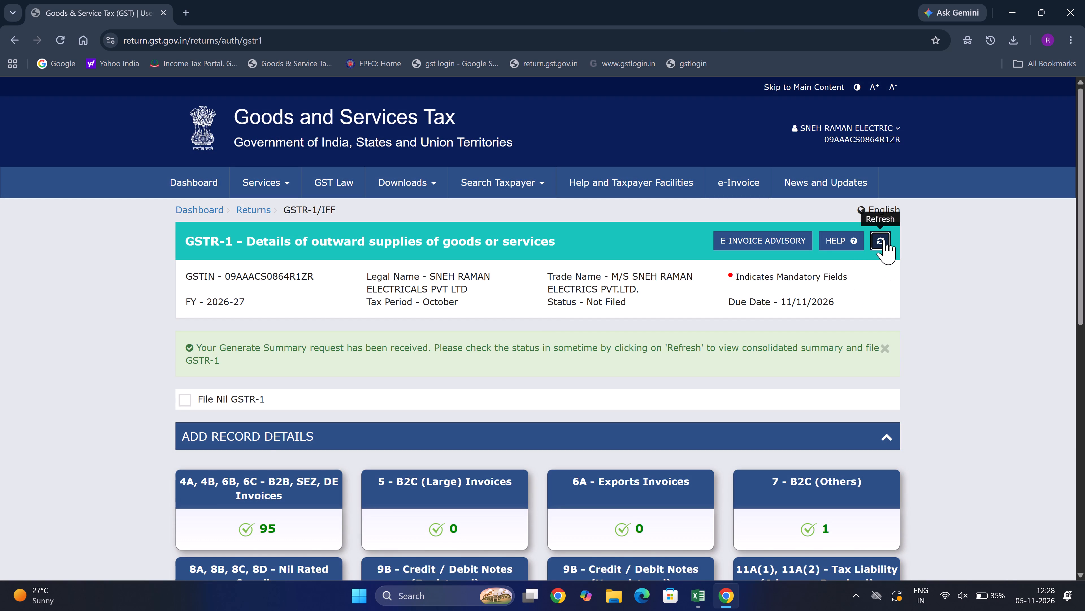
scroll(884, 240, "down", 15)
left_click(571, 278)
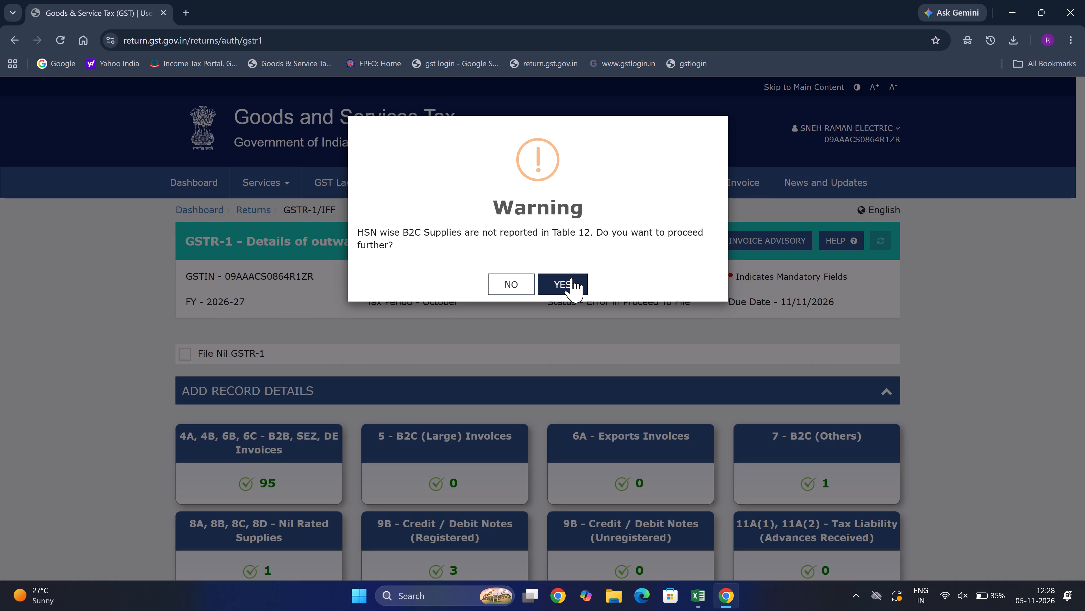
Request the GSTR-1 summary again and refresh the return status.
scroll(571, 278, "down", 17)
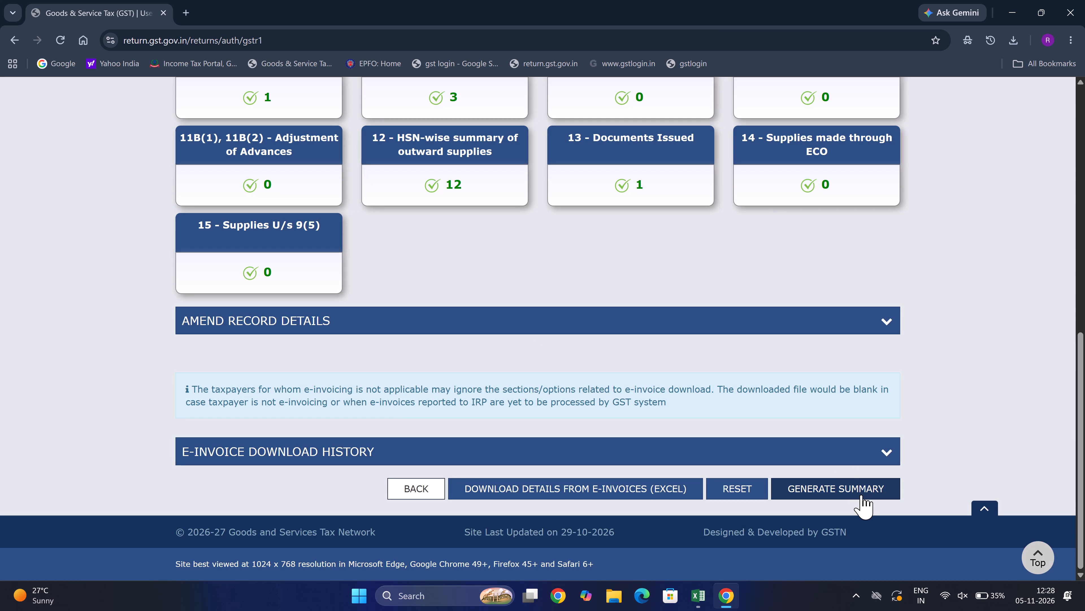
left_click(861, 495)
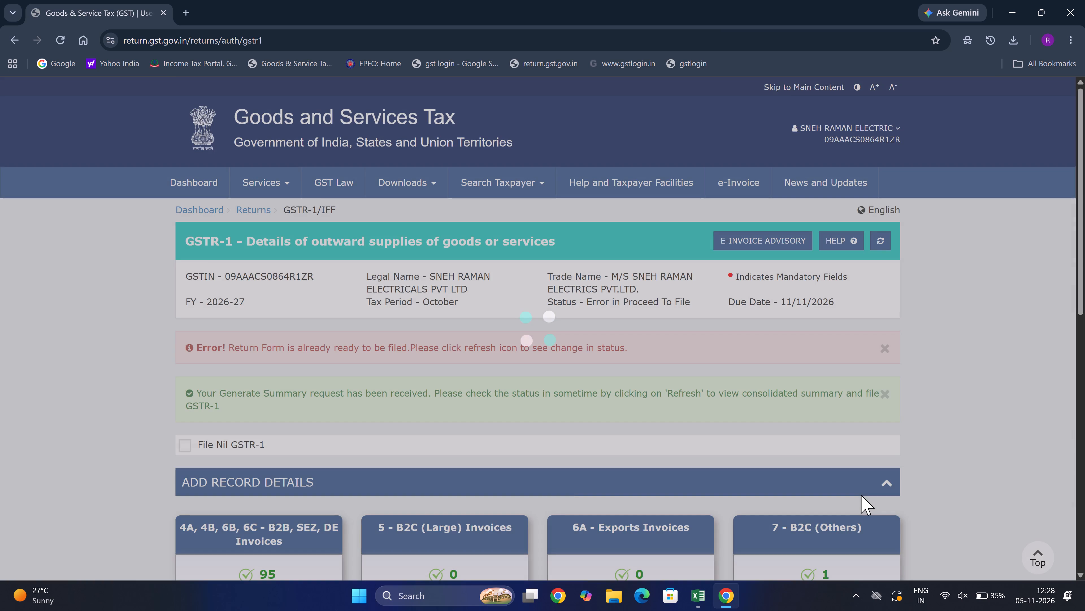
left_click(882, 237)
Proceed to the file/summary page of the October GSTR-1 and go through the consolidated summary.
scroll(882, 237, "down", 7)
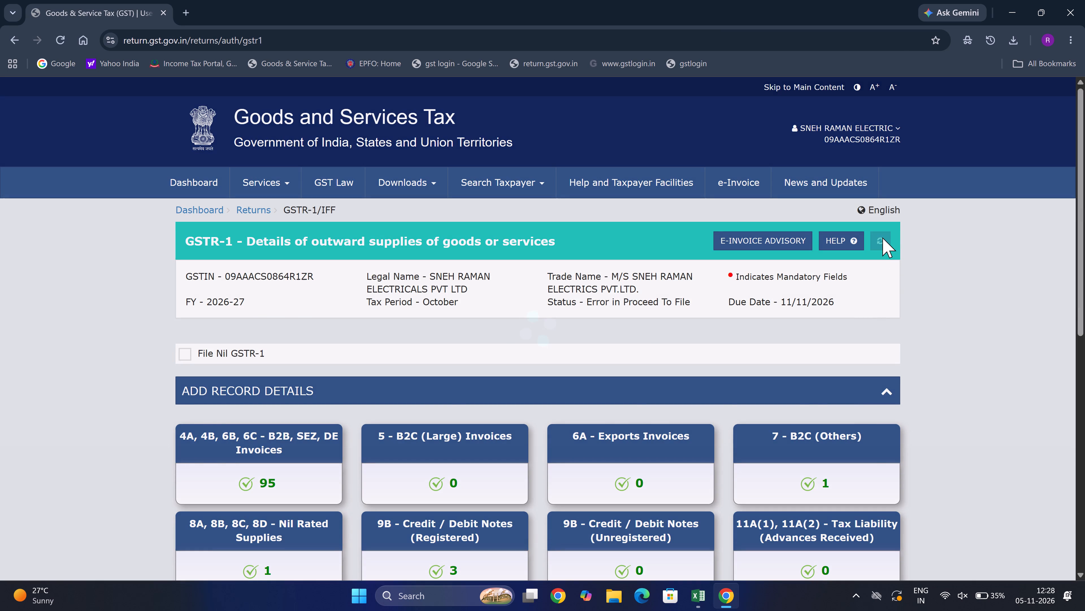
scroll(882, 237, "down", 10)
left_click(864, 488)
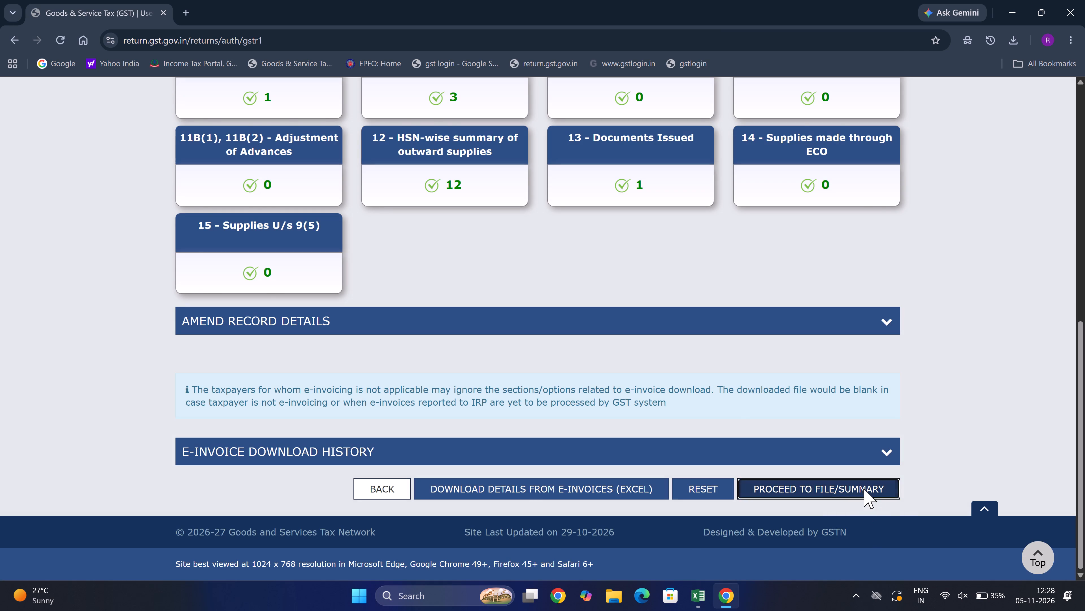
scroll(864, 488, "down", 15)
scroll(864, 488, "down", 9)
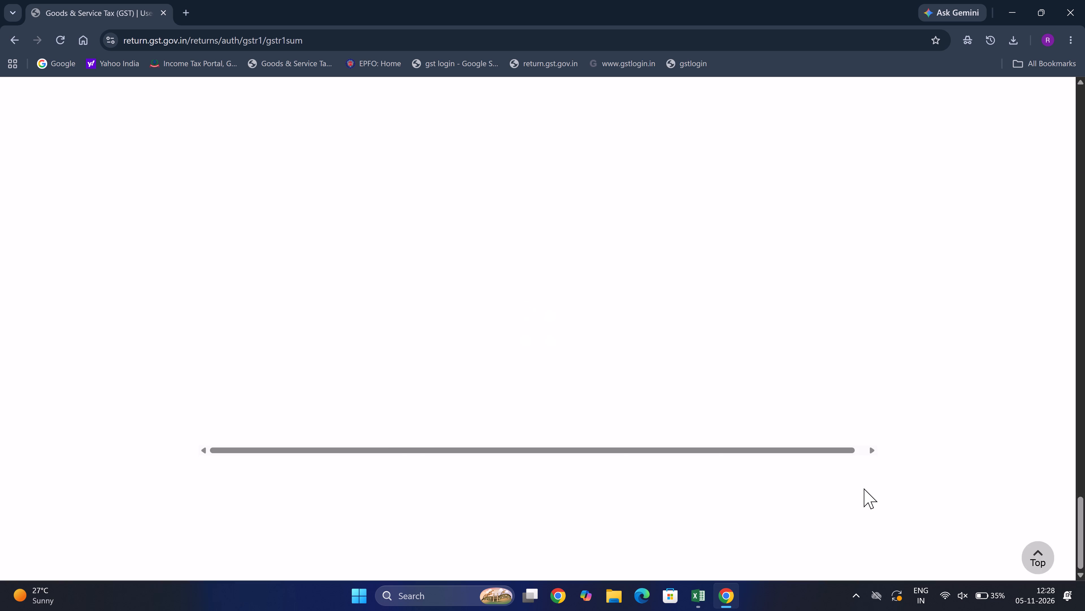